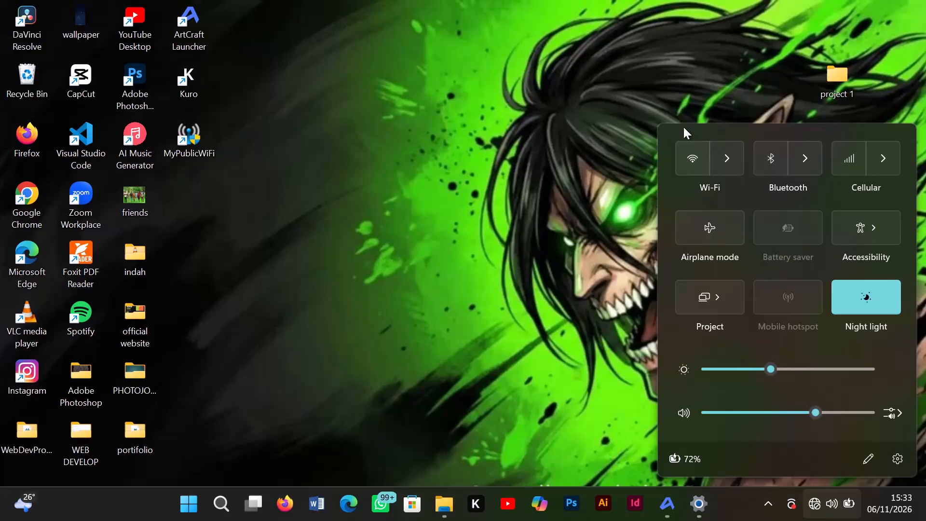
Open the PowerPoint presentation PHOTOJOURNALISM CAT 1 GROUP 30 from the PHOTOJOURNALISM folder on the desktop.
left_click(516, 192)
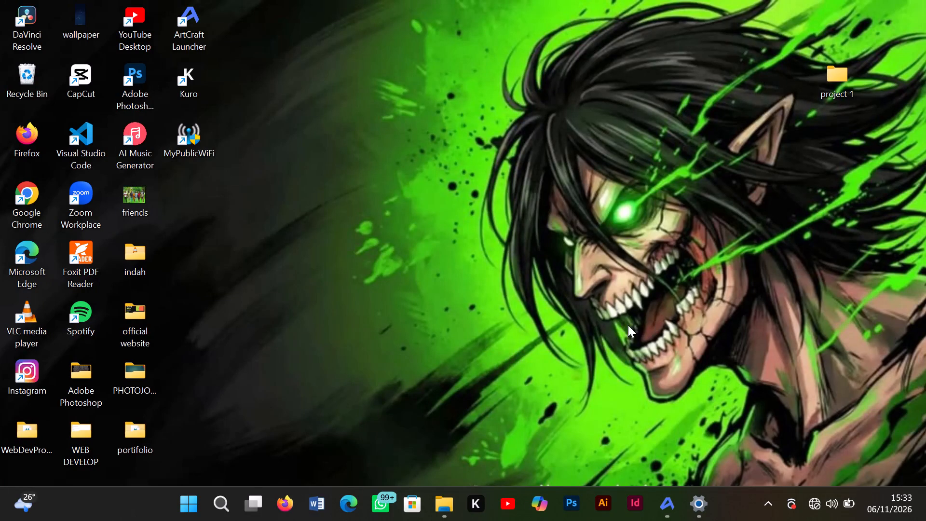
left_click(578, 189)
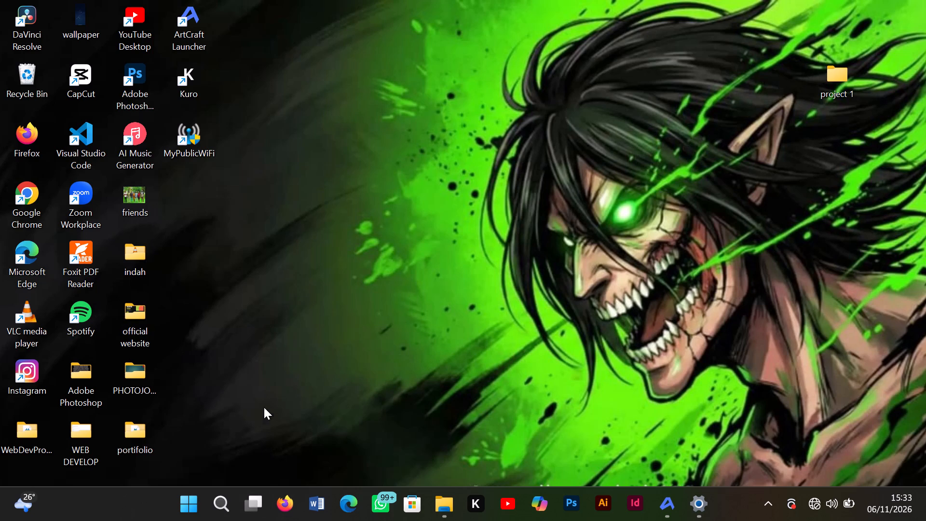
double_click(130, 371)
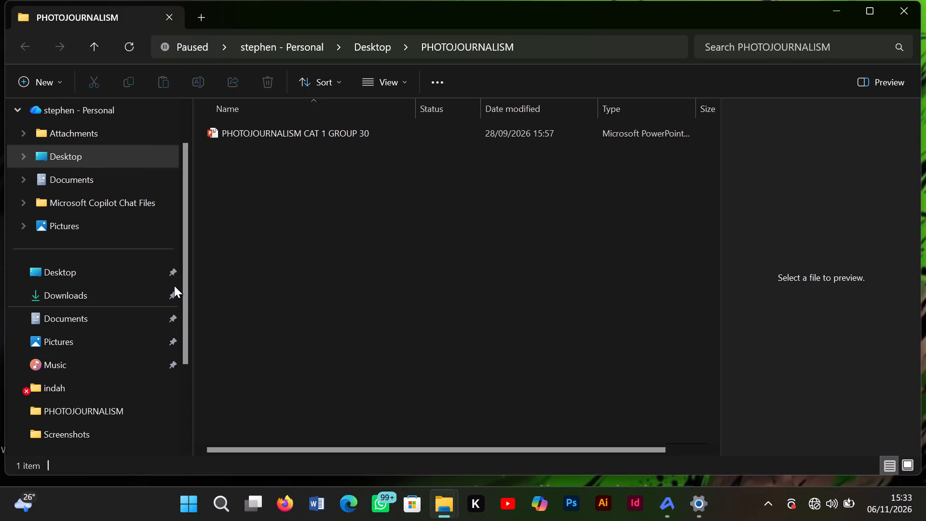
double_click(240, 128)
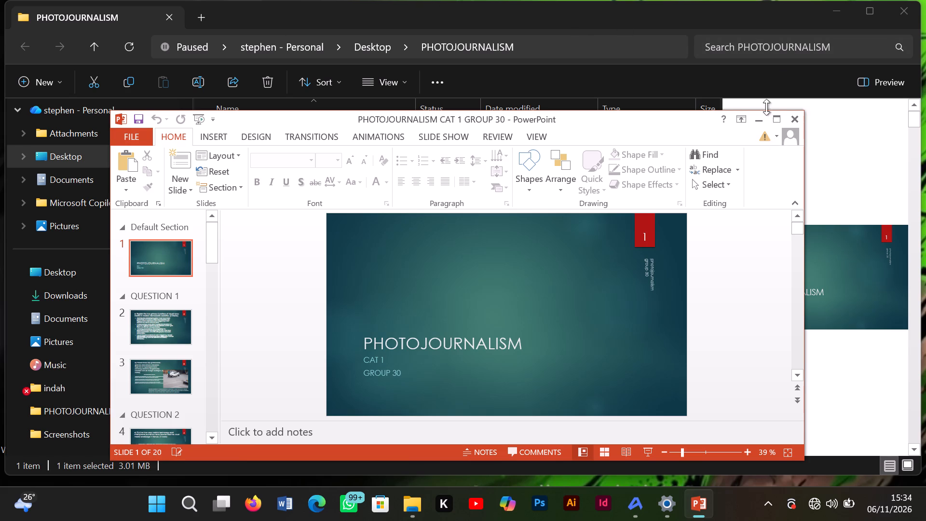
Maximize the PHOTOJOURNALISM CAT 1 GROUP 30 presentation window.
left_click(784, 120)
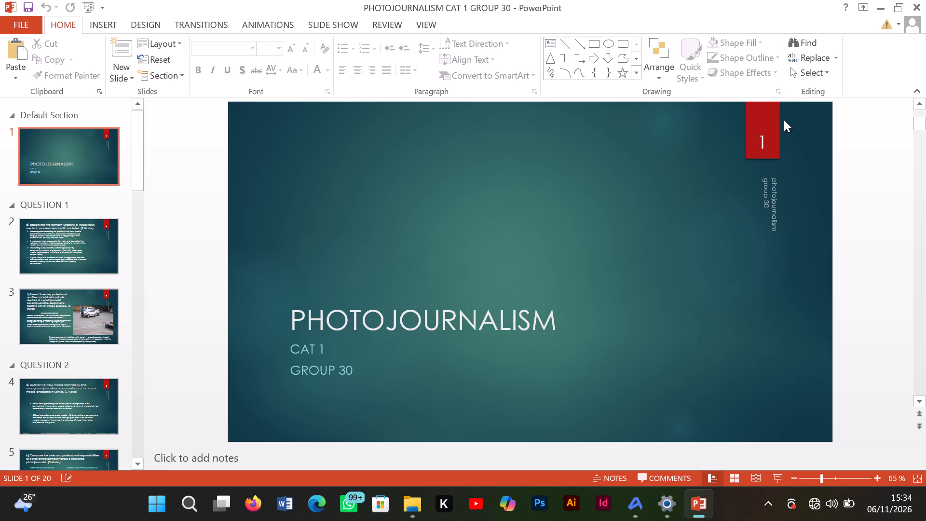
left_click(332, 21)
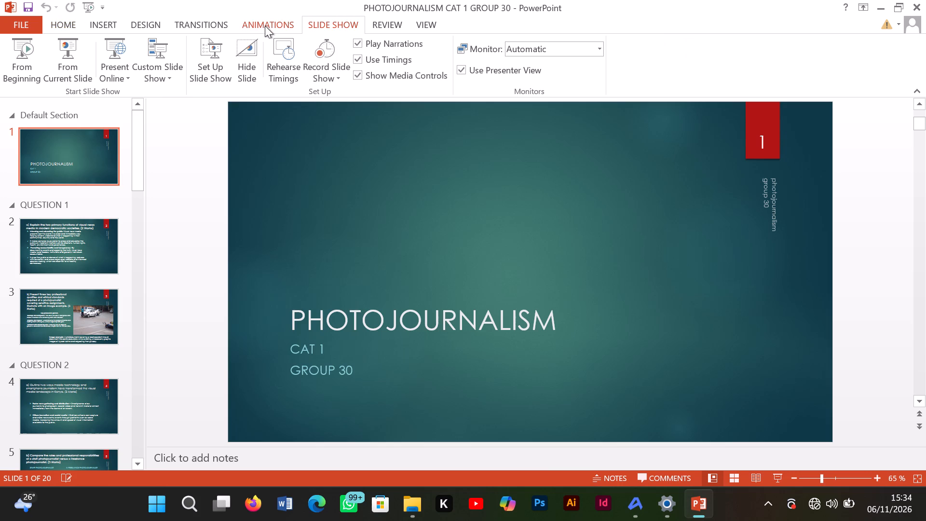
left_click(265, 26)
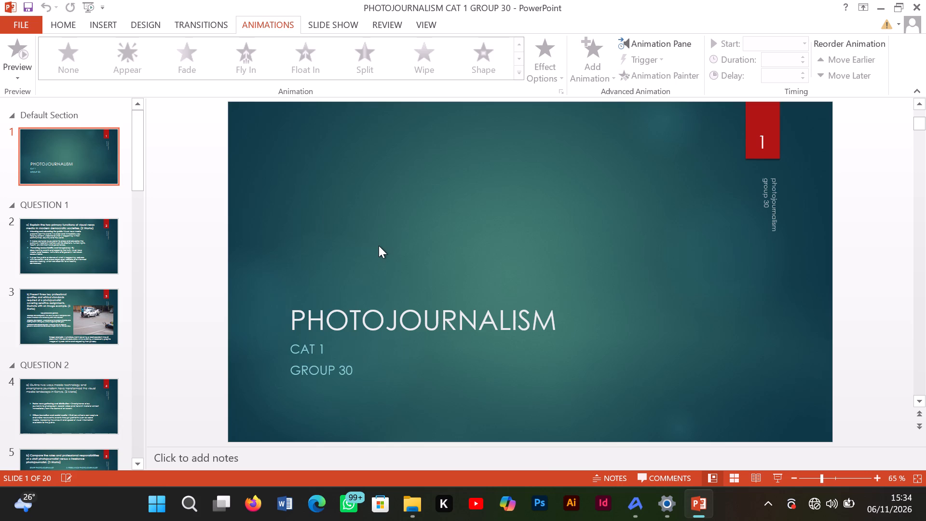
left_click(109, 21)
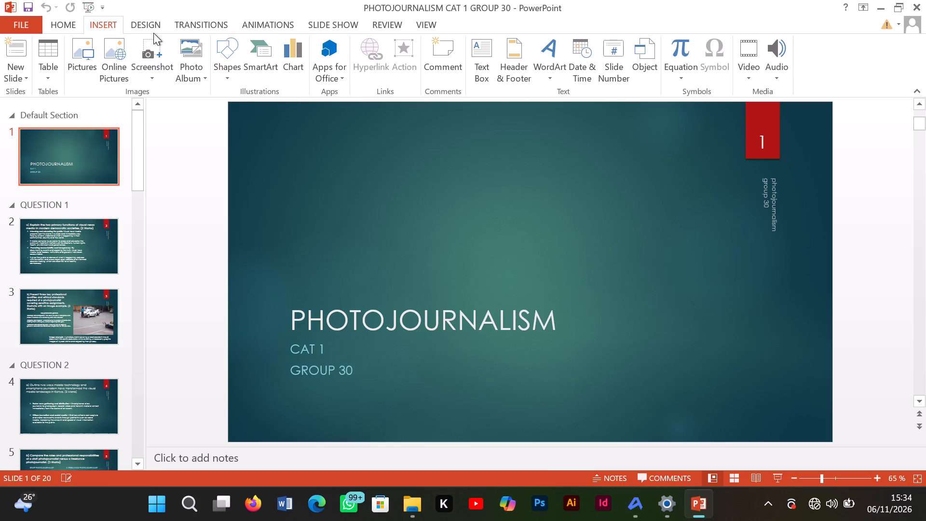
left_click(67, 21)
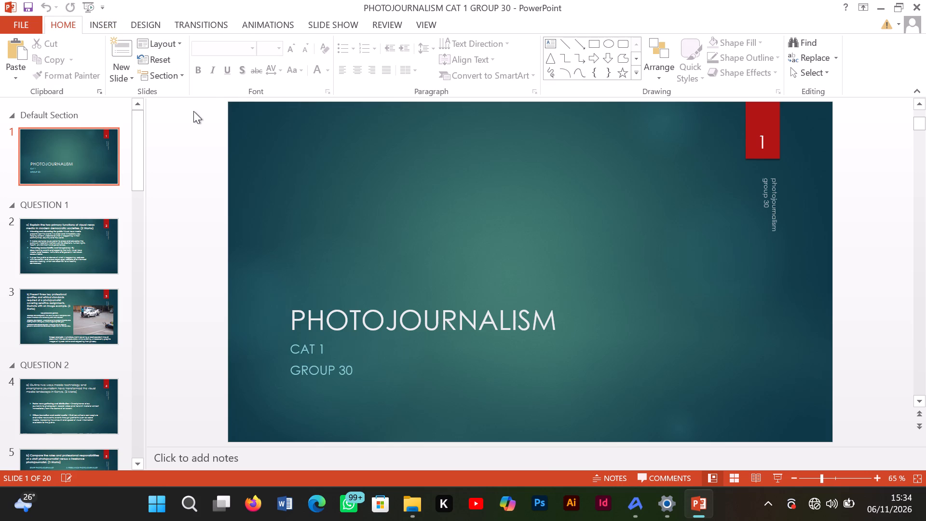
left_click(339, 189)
Apply the Float In entrance animation to the PHOTOJOURNALISM title on slide 1.
left_click(365, 344)
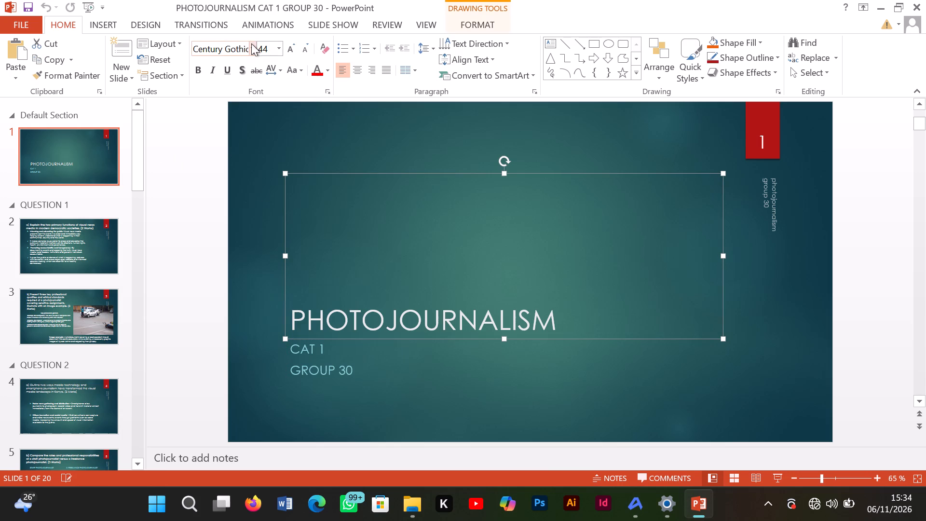
left_click(259, 29)
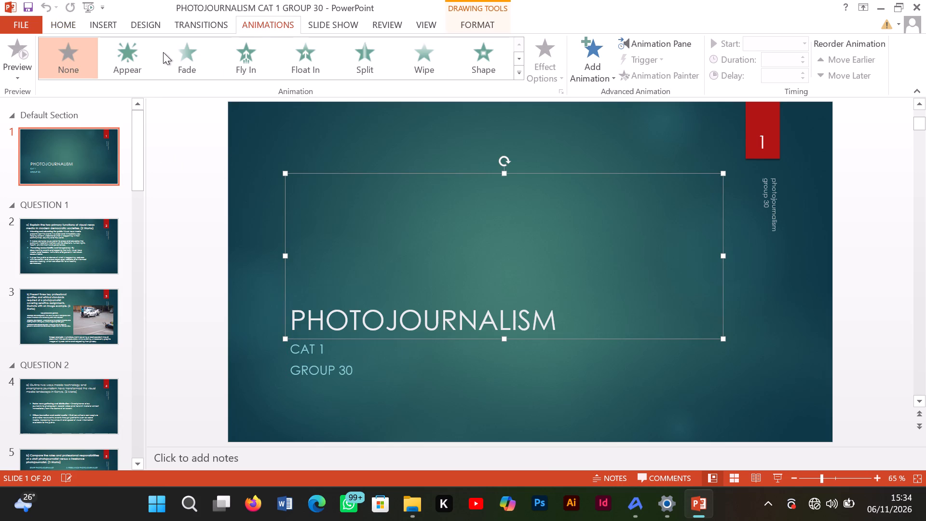
left_click(139, 55)
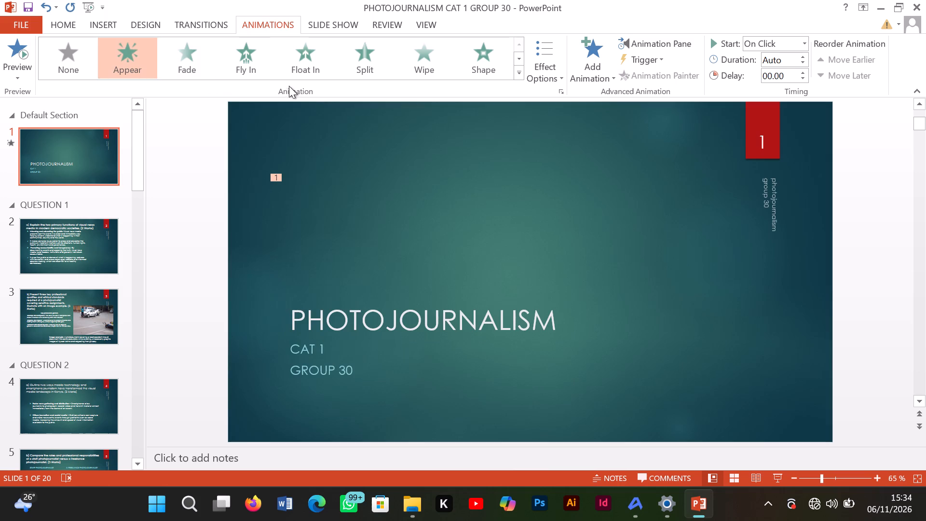
left_click(313, 61)
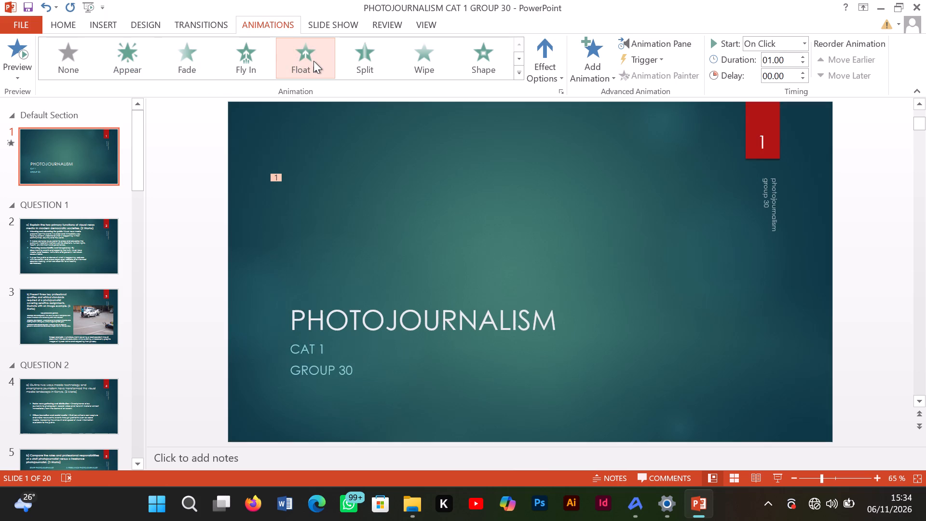
left_click(313, 61)
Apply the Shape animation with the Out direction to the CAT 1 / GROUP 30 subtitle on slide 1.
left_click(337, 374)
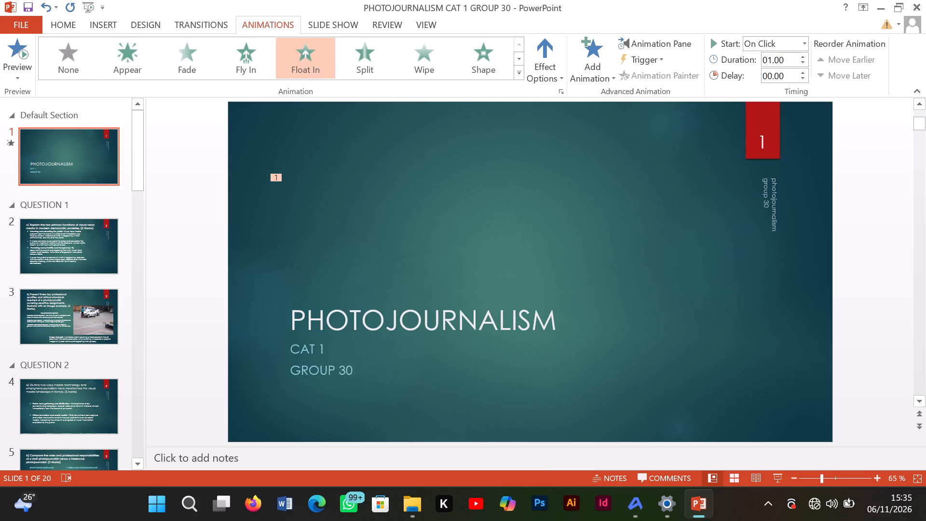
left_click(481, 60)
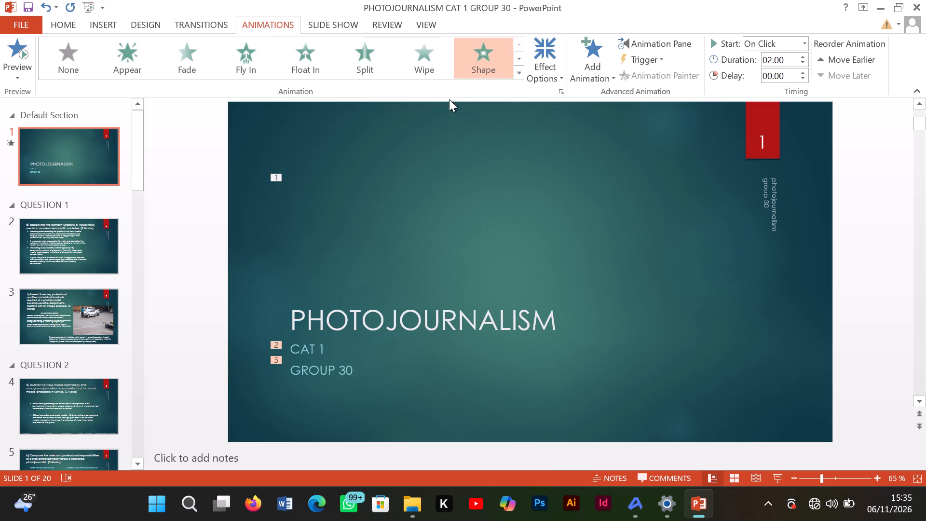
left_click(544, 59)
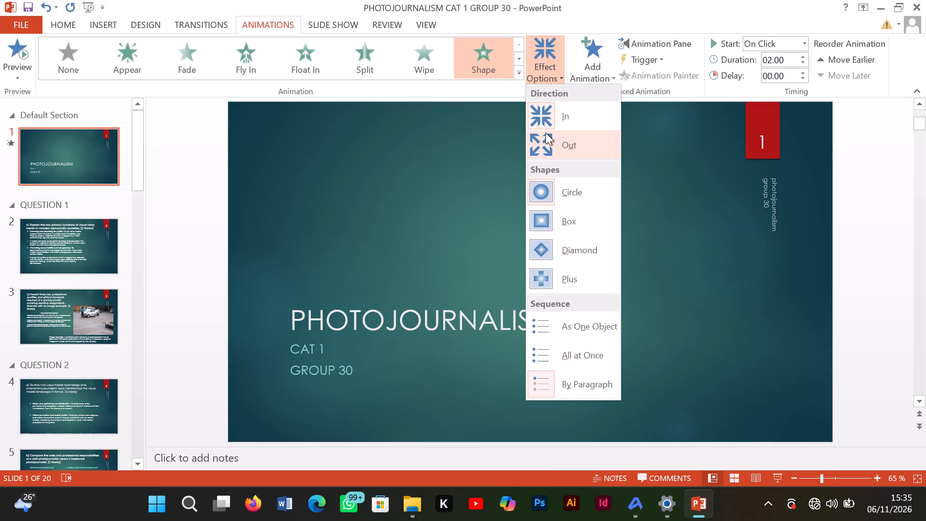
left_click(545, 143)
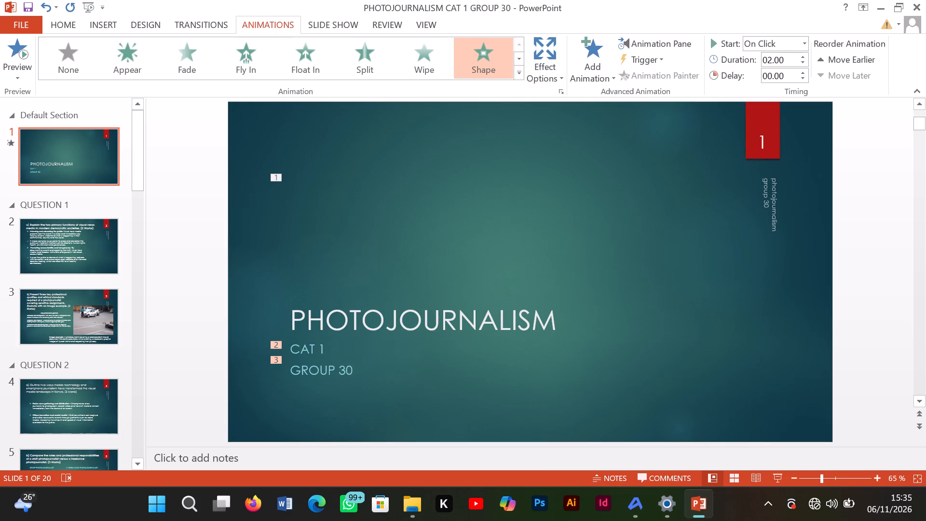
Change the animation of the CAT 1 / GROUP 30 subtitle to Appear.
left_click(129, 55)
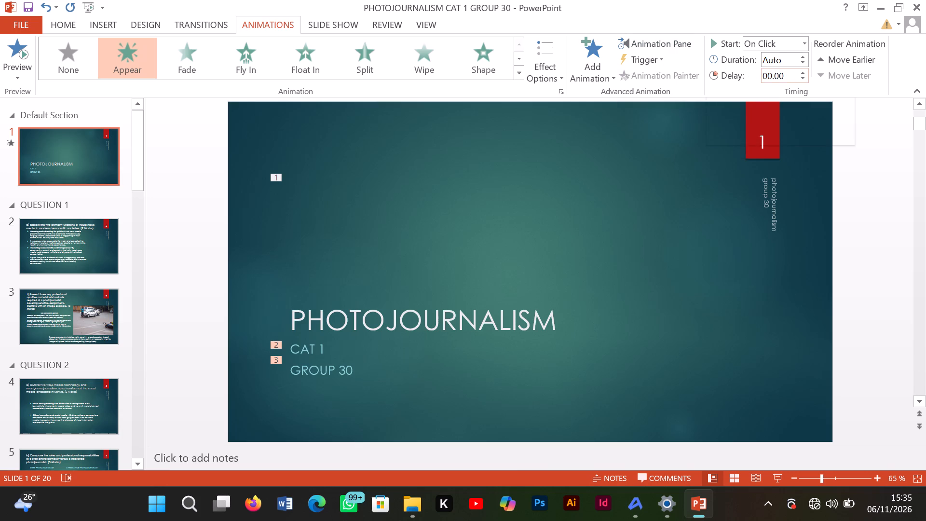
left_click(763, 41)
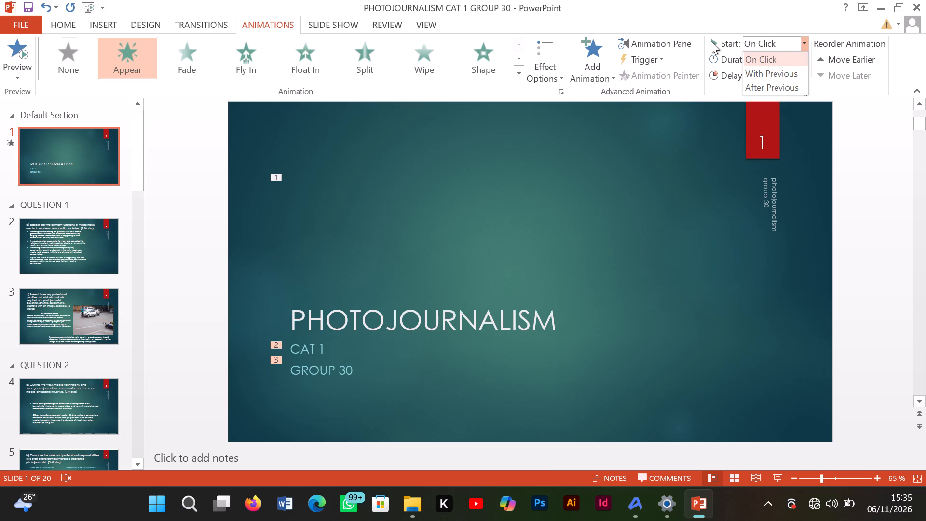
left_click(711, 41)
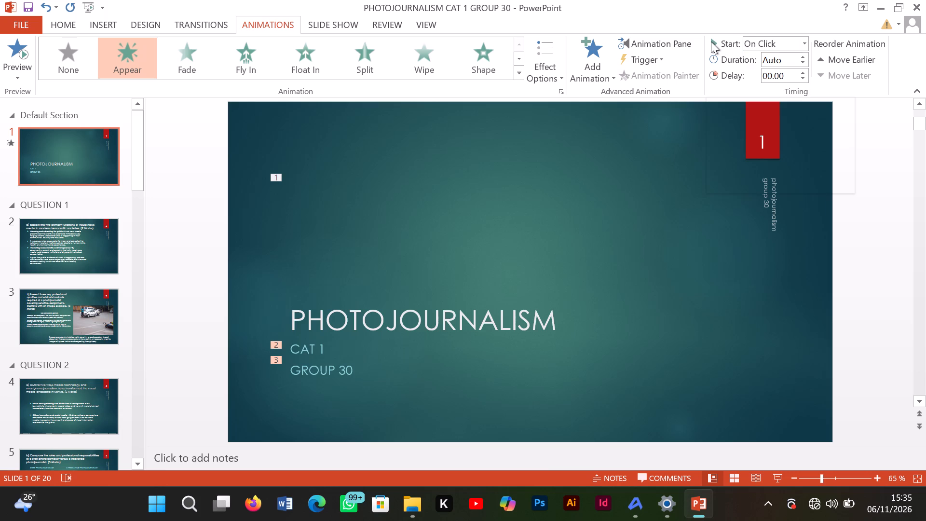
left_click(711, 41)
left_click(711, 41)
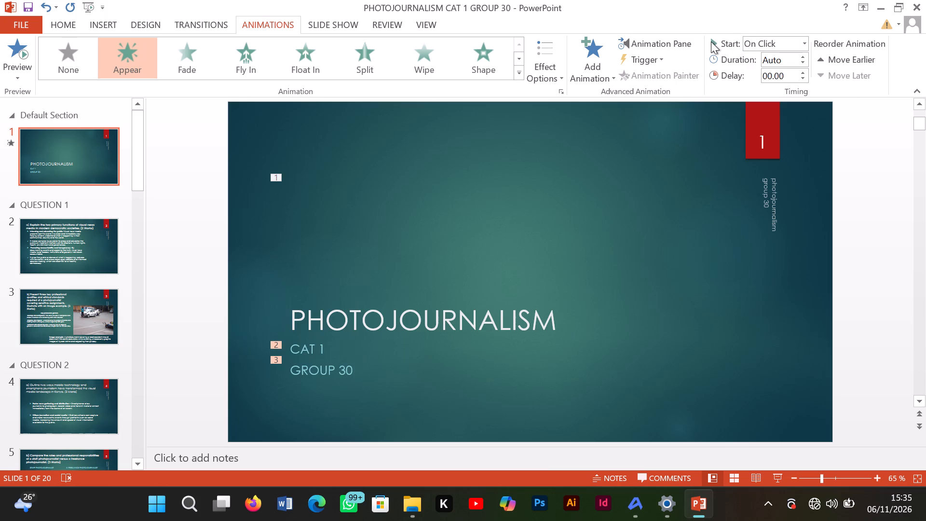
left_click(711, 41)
Play the slide show from the beginning to check the title slide's animations, and end the show.
left_click(354, 22)
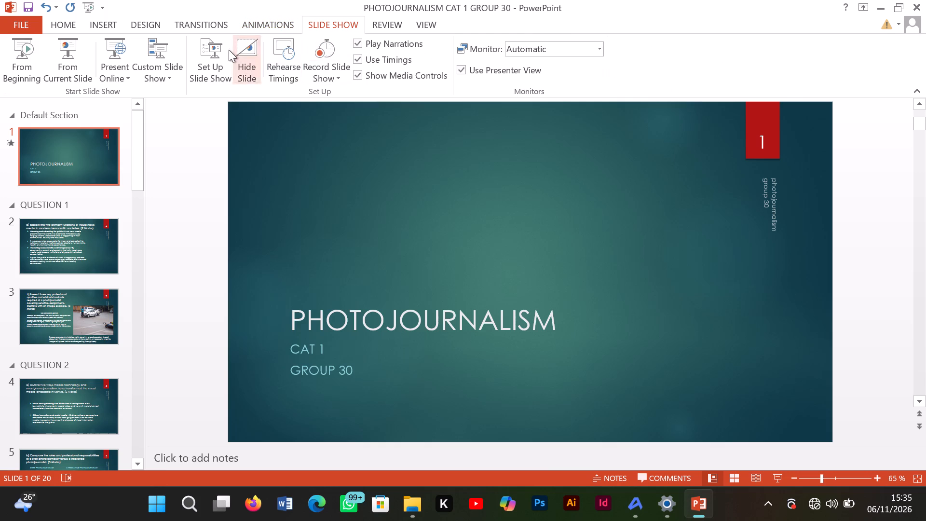
left_click(21, 53)
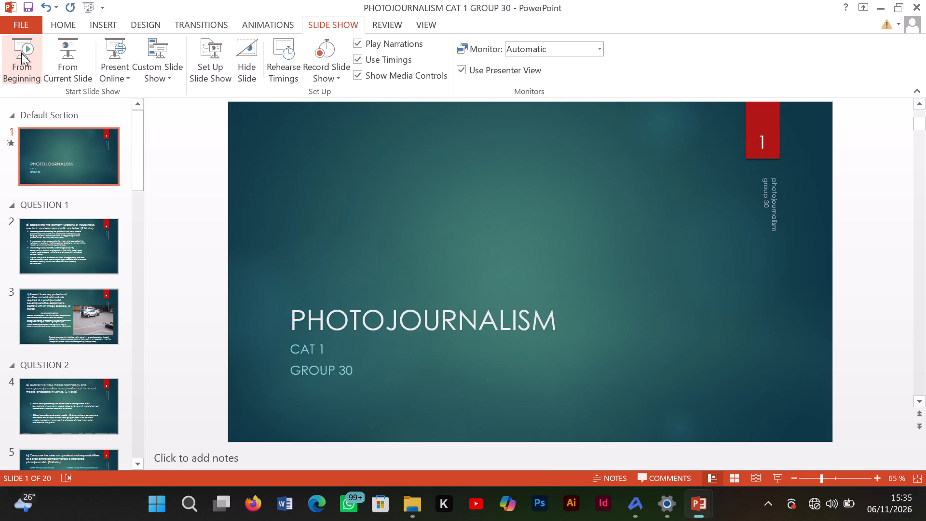
key("Right")
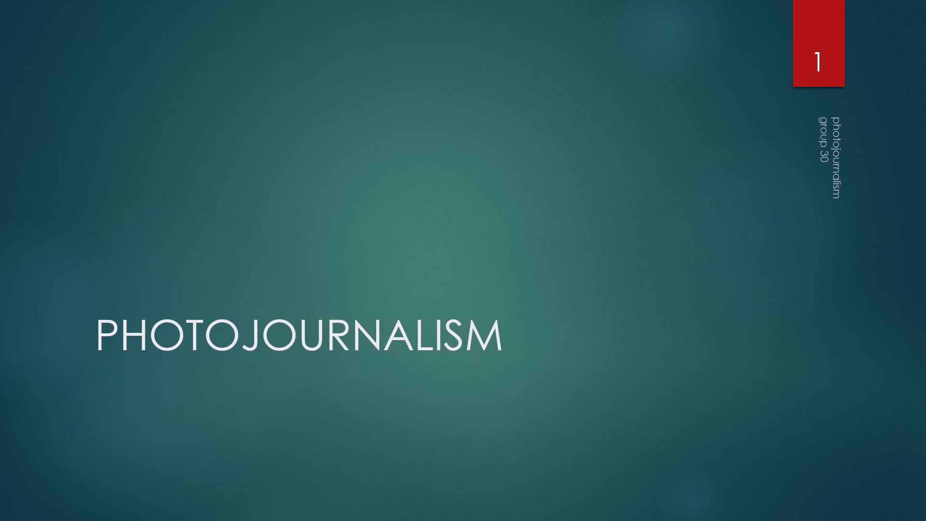
left_click(0, 47)
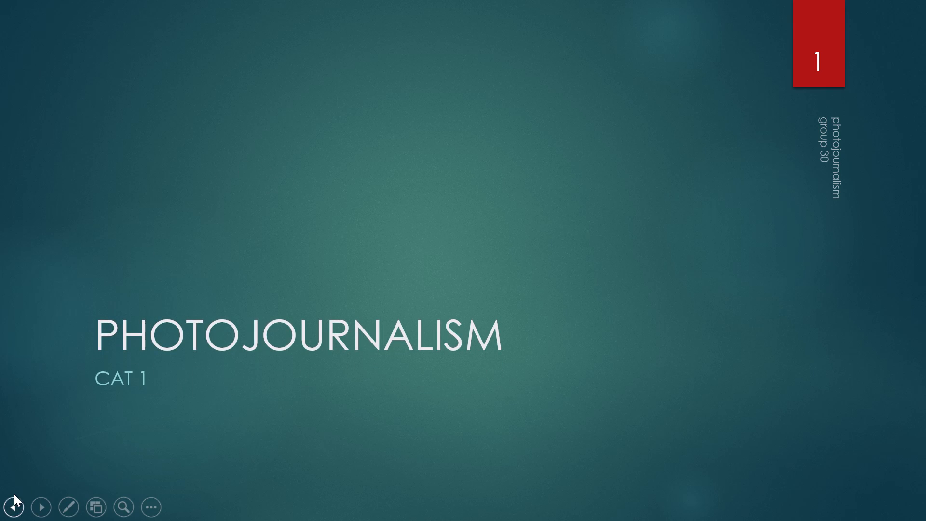
left_click(149, 515)
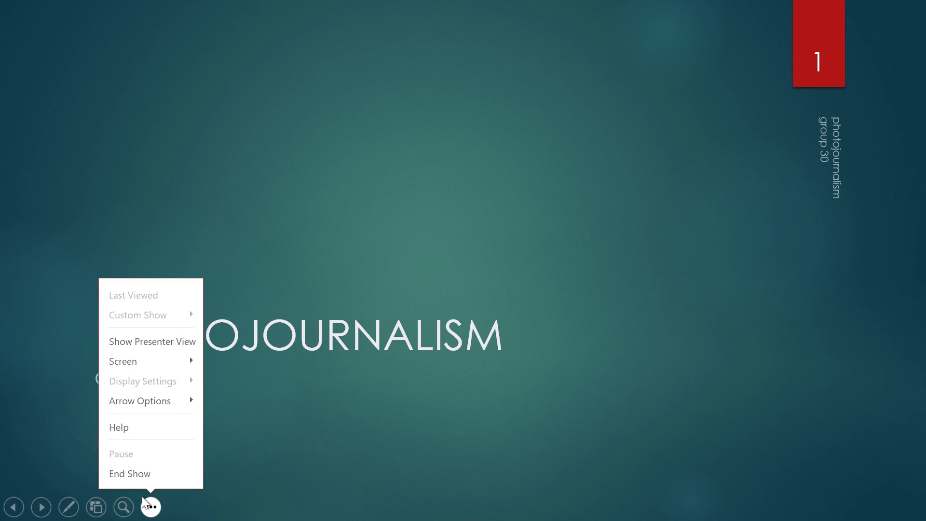
left_click(142, 469)
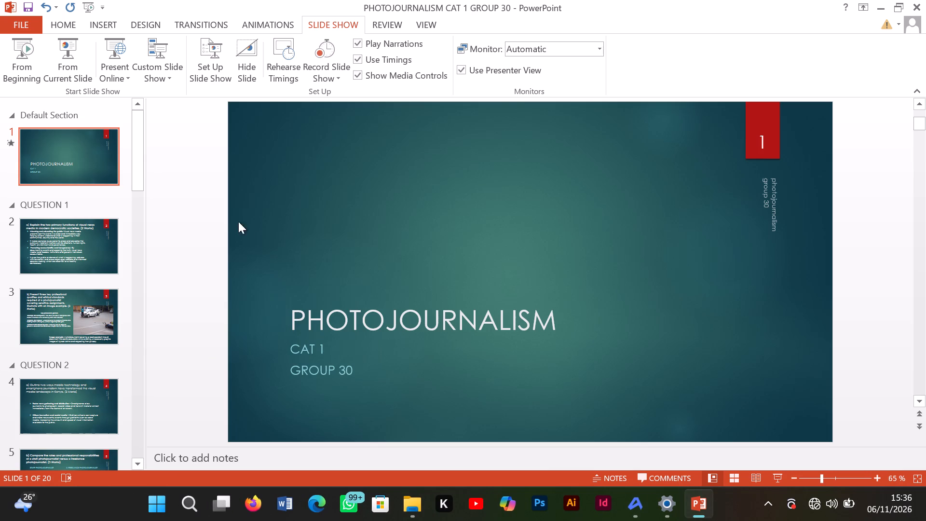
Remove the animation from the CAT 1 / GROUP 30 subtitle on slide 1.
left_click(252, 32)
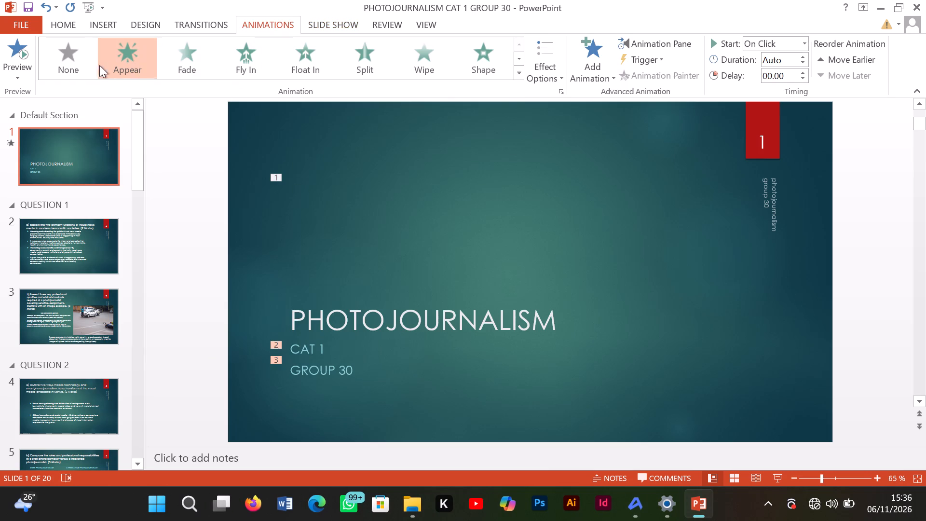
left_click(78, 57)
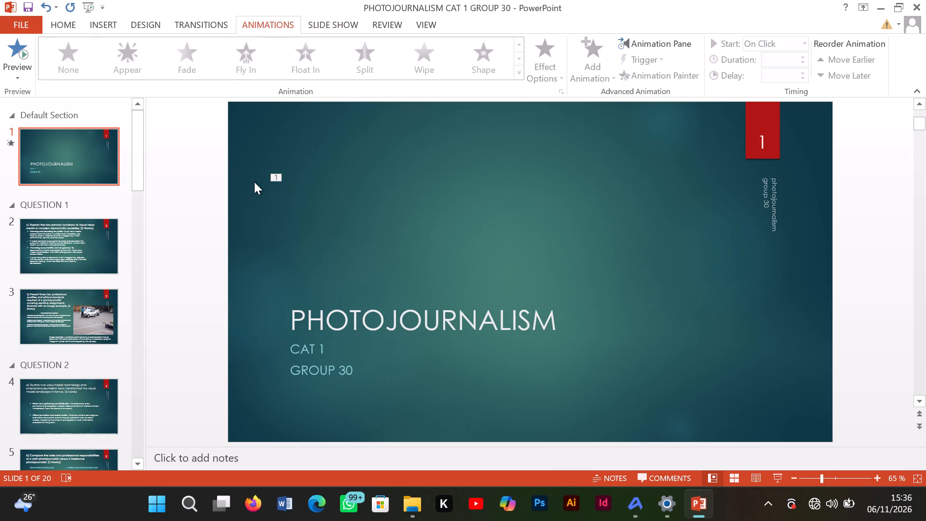
Set the duration of the PHOTOJOURNALISM title's Float In animation to 00.50 seconds.
left_click(313, 245)
left_click(353, 324)
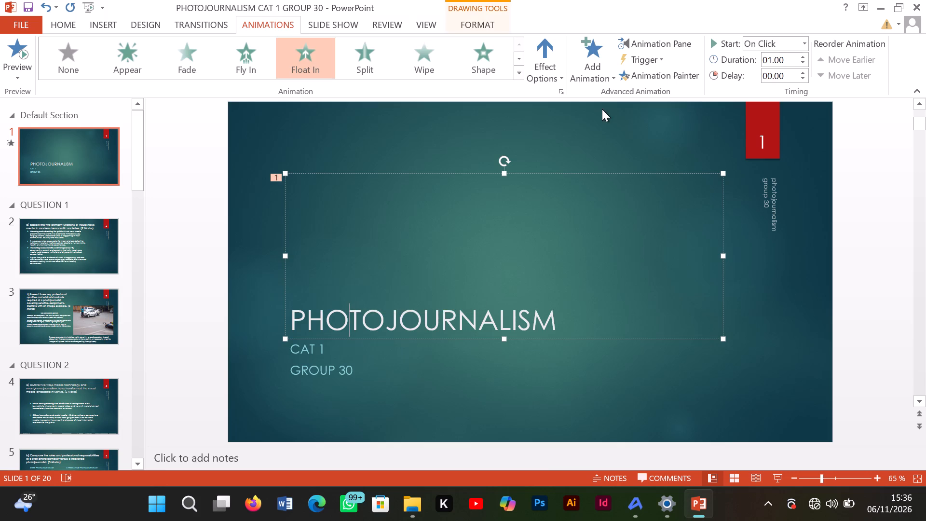
left_click(801, 56)
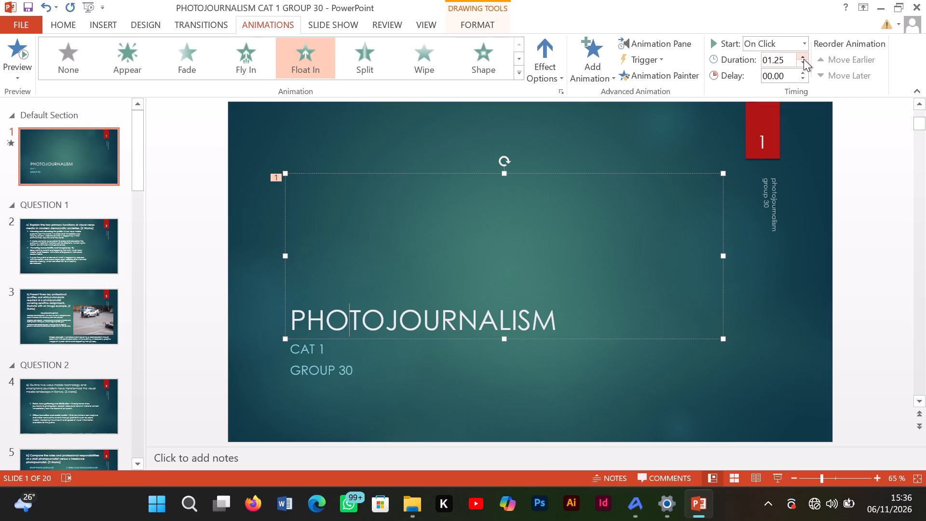
left_click(804, 63)
left_click(804, 63)
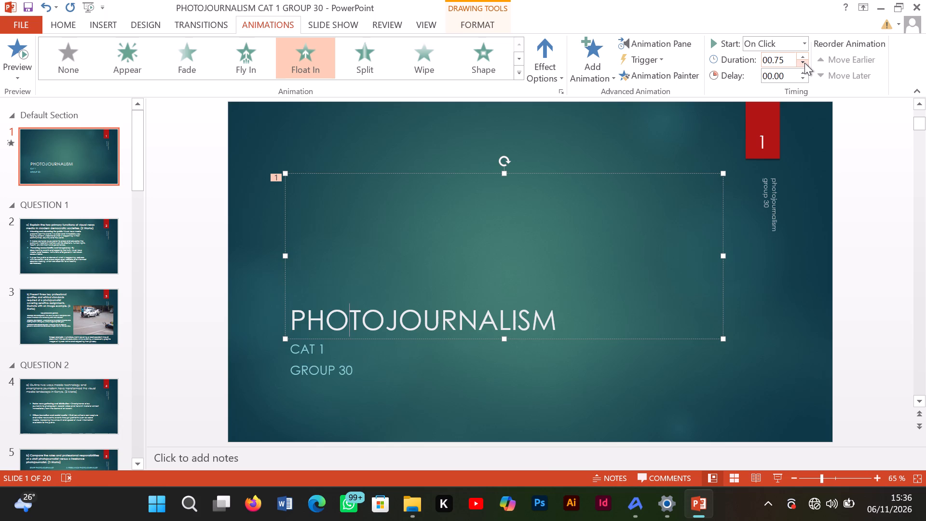
left_click(804, 63)
left_click(262, 146)
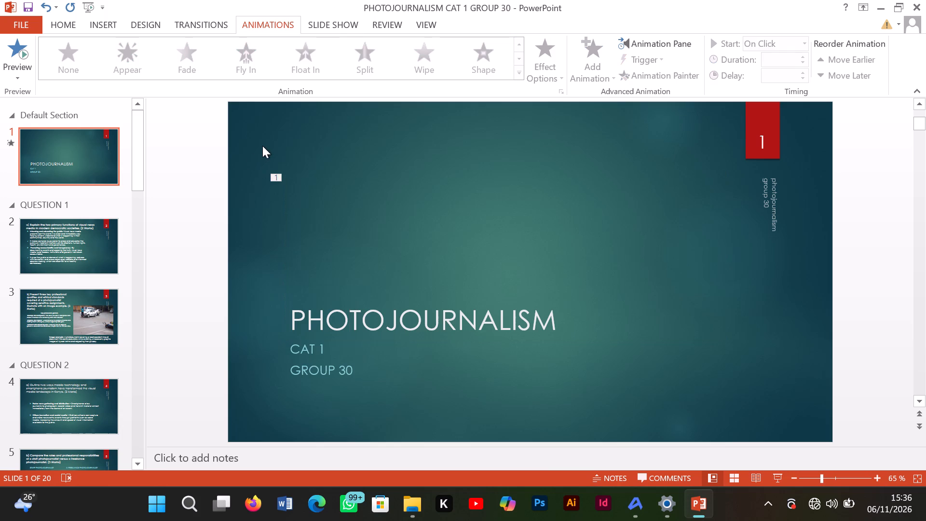
Preview the animation on slide 1.
left_click(15, 54)
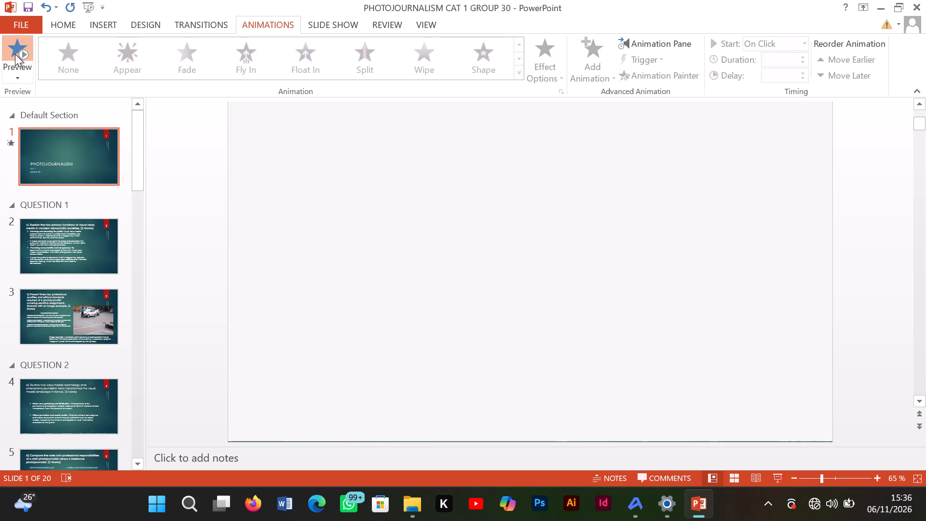
left_click(15, 54)
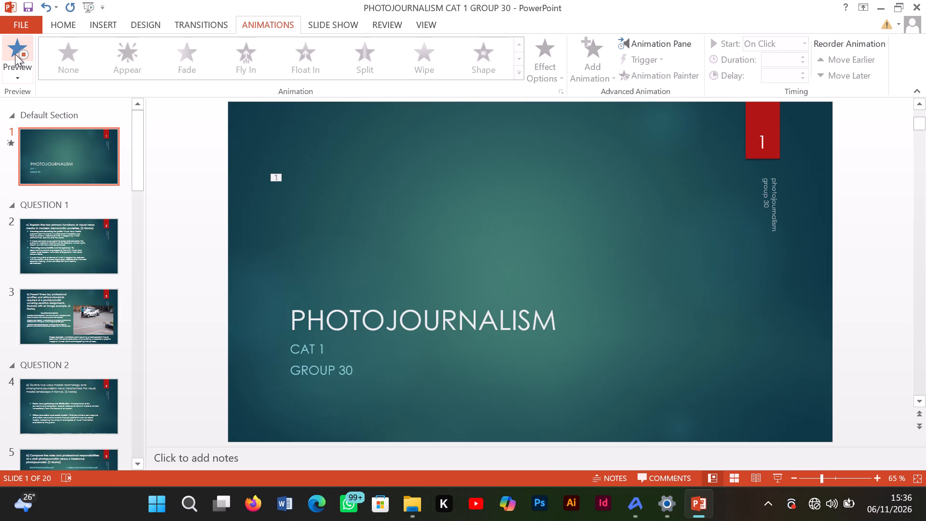
Preview the title animation on slide 1 again.
left_click(15, 54)
left_click(15, 54)
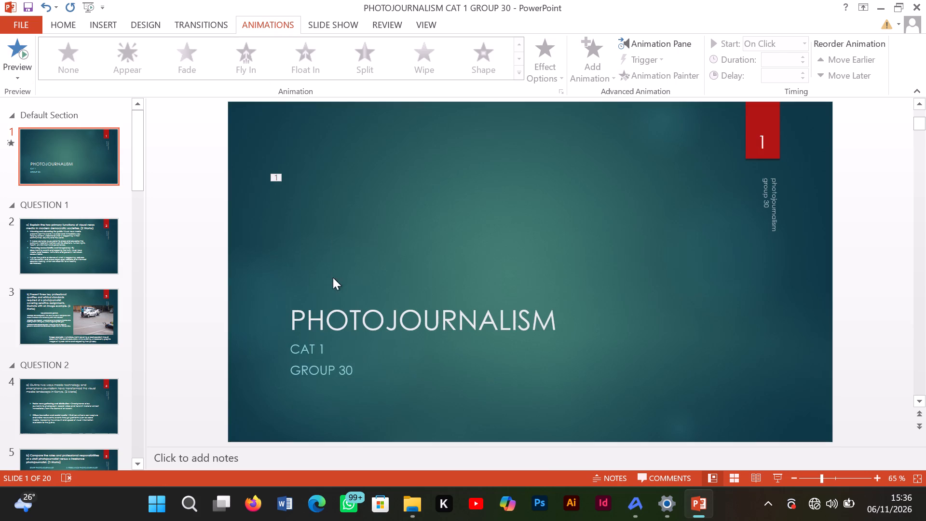
Play the slide show from the beginning, bring in the PHOTOJOURNALISM title on slide 1, and end the show.
left_click(335, 316)
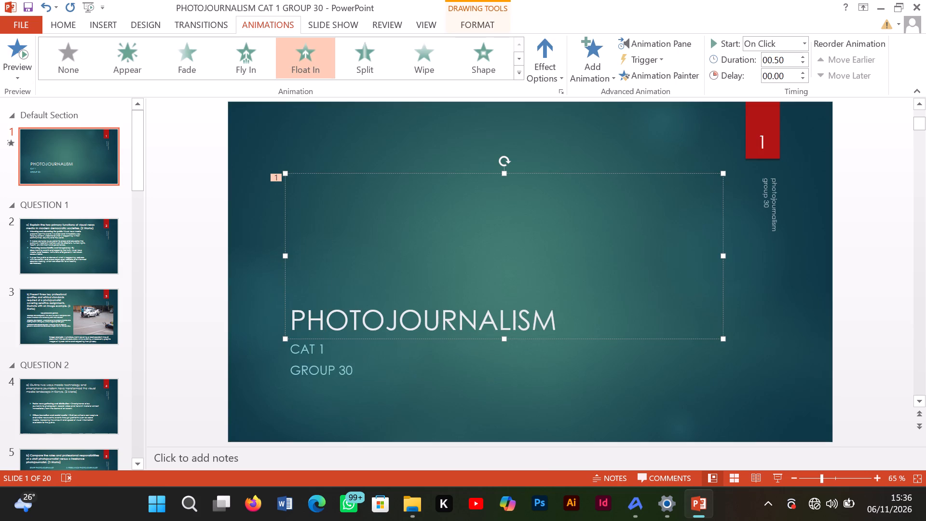
left_click(144, 22)
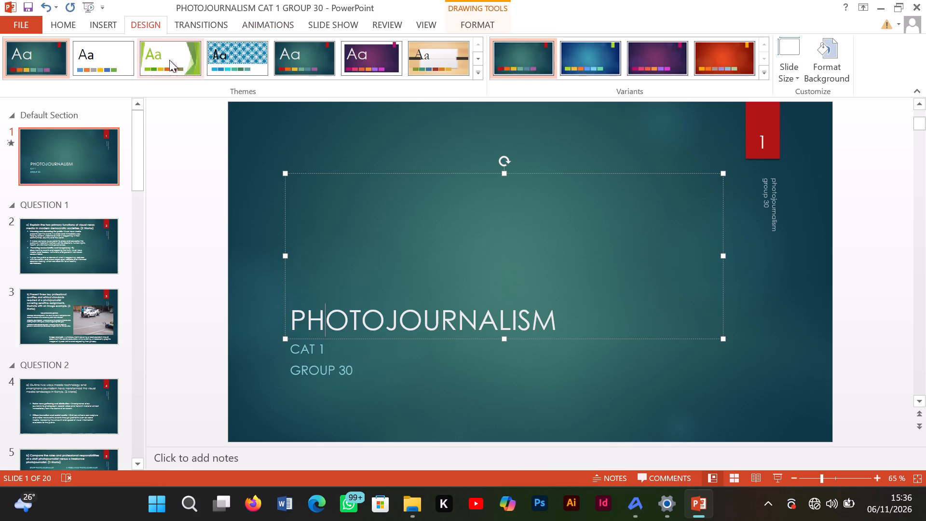
left_click(94, 14)
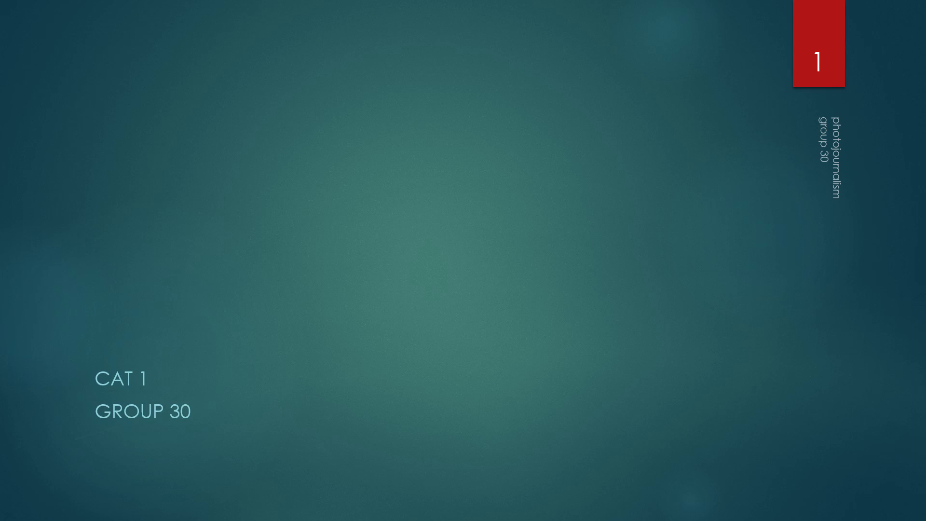
left_click(326, 3)
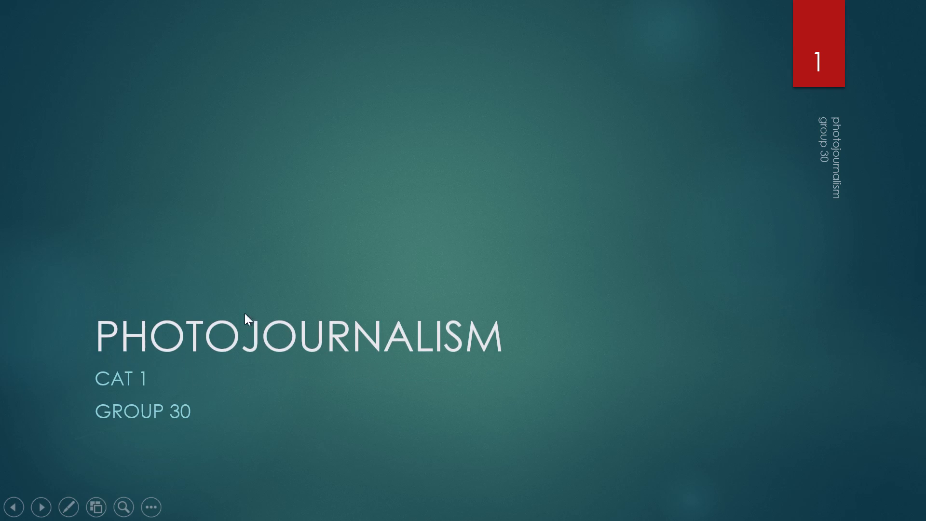
left_click(155, 508)
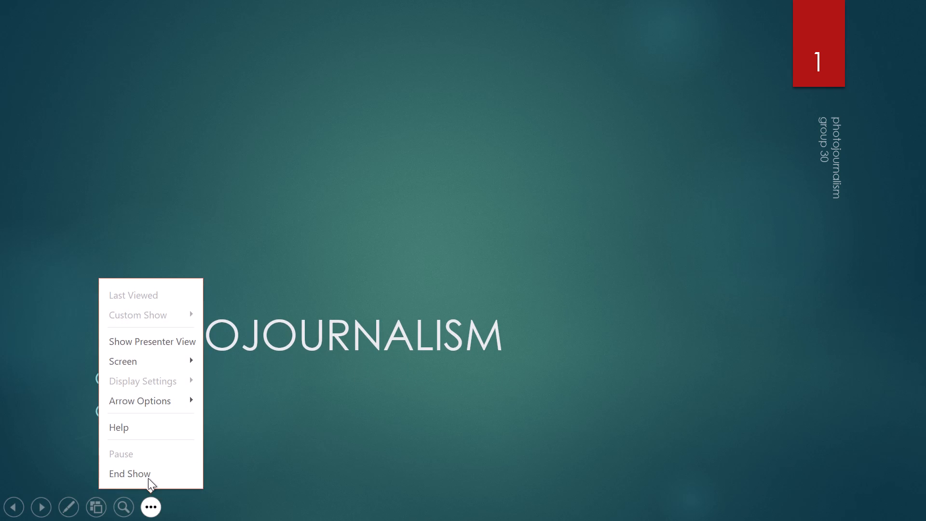
left_click(148, 476)
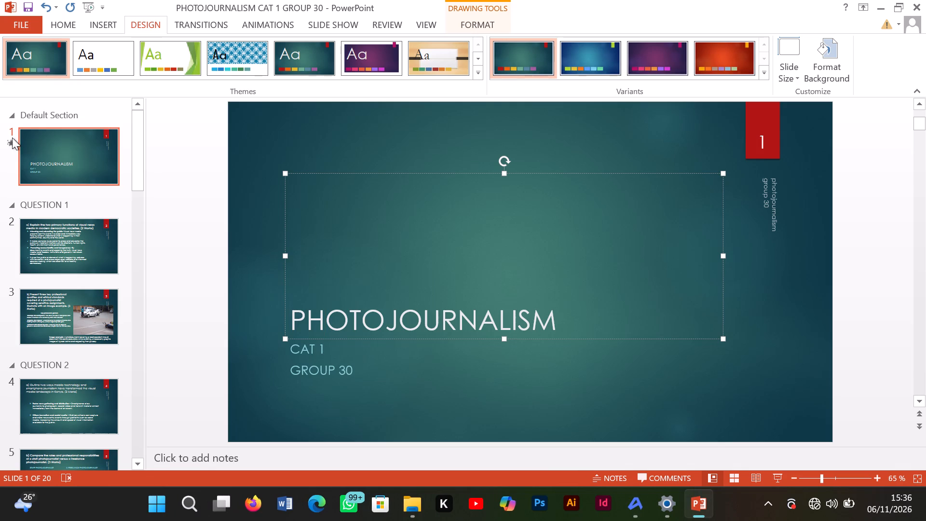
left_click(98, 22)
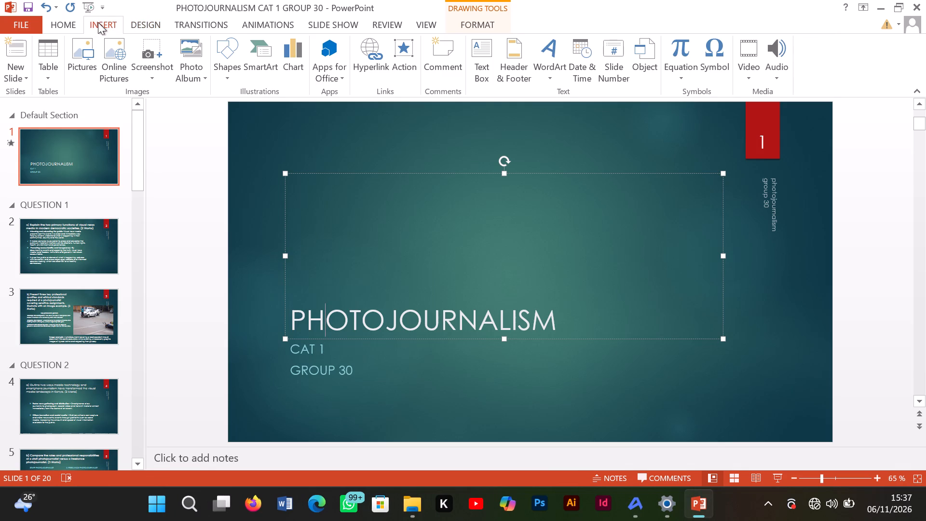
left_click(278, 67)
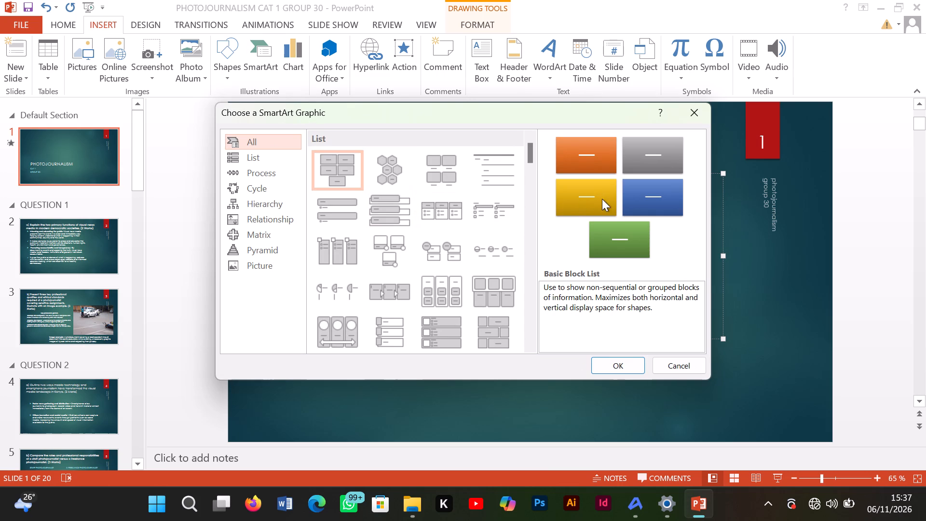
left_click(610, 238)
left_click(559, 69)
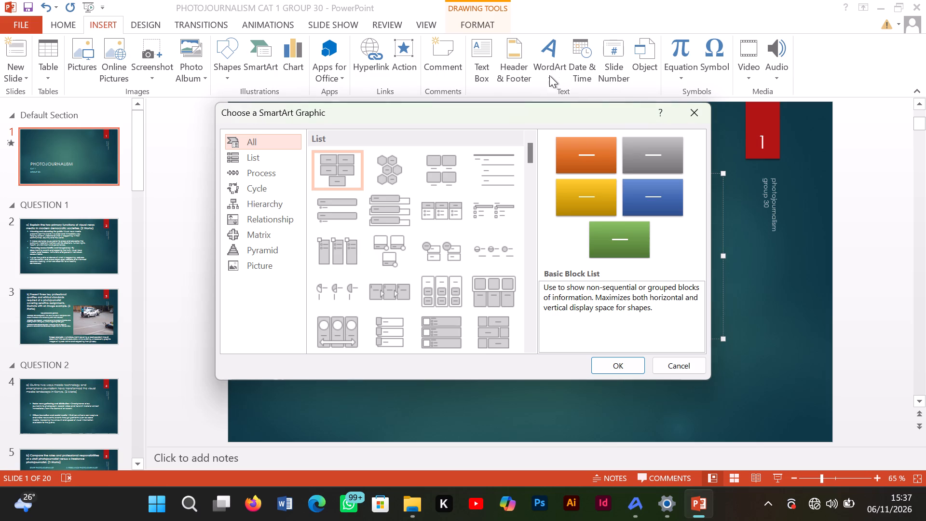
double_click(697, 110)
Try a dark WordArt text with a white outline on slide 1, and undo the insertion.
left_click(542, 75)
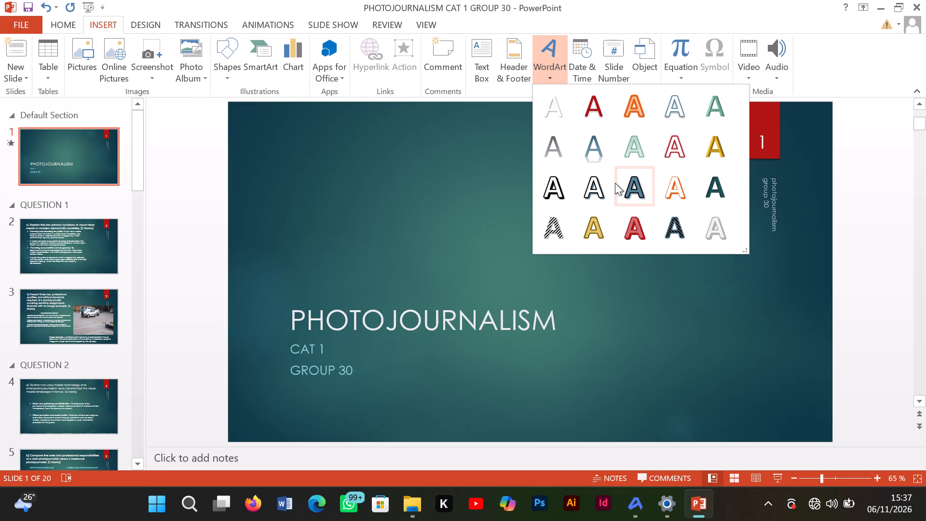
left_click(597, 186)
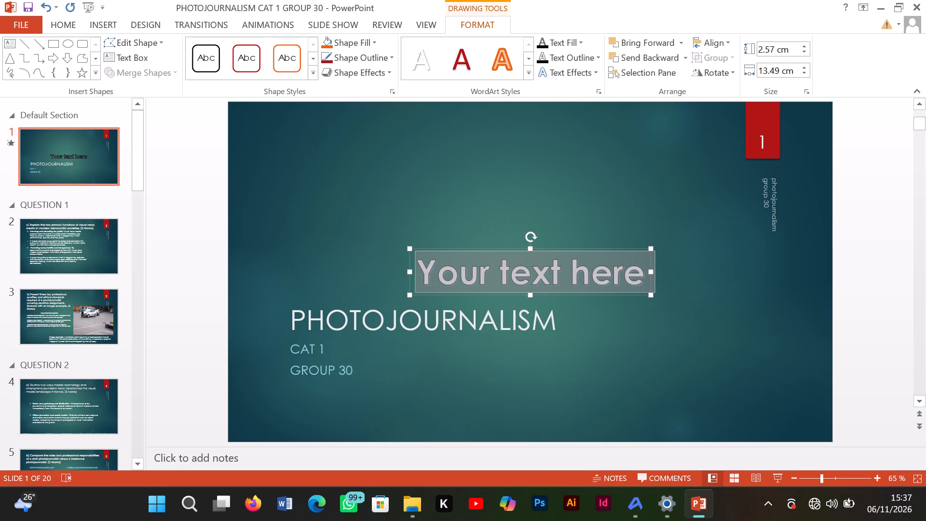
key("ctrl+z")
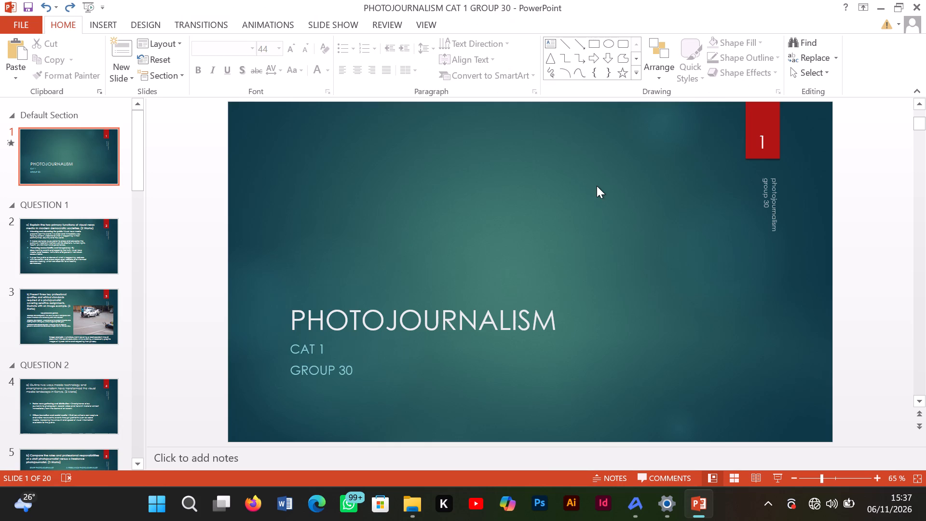
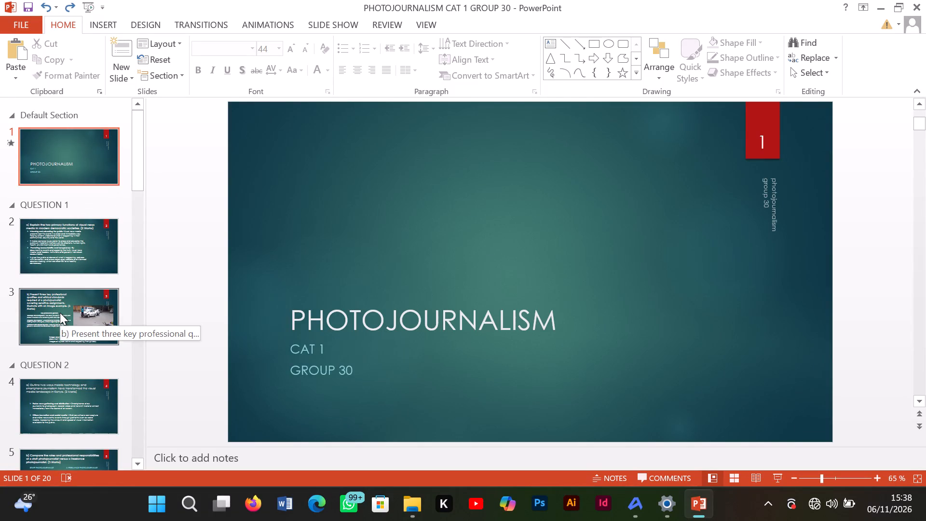
Look through the slide thumbnails to the end of the presentation and open the MEMBERS slide, slide 20.
scroll(60, 313, "down", 11)
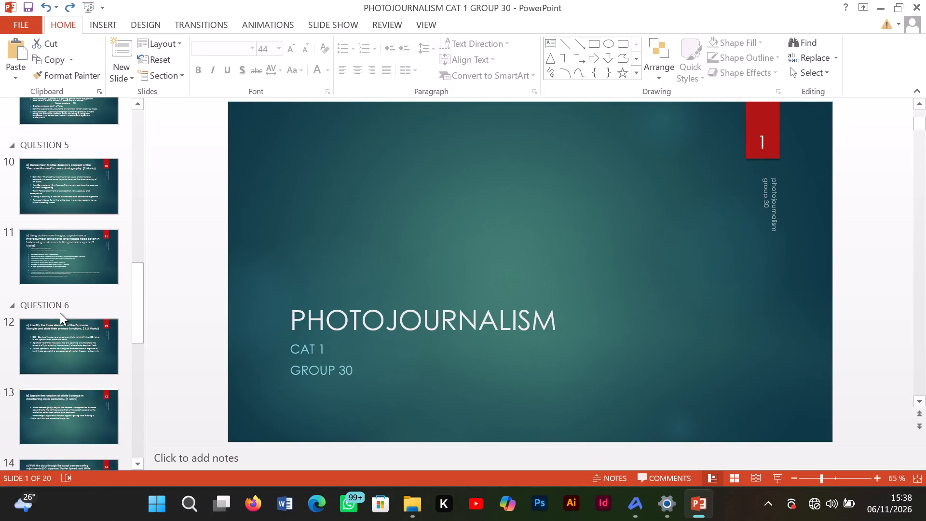
scroll(60, 313, "down", 6)
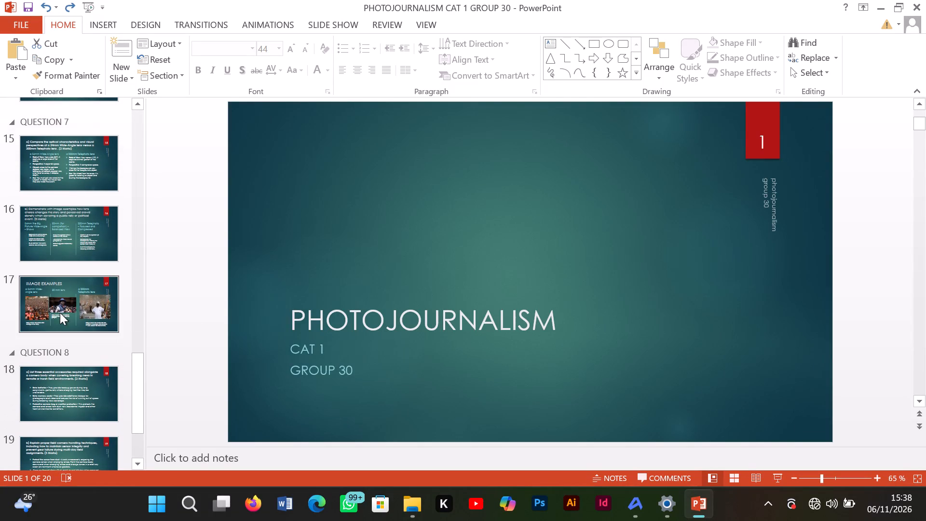
scroll(60, 313, "down", 6)
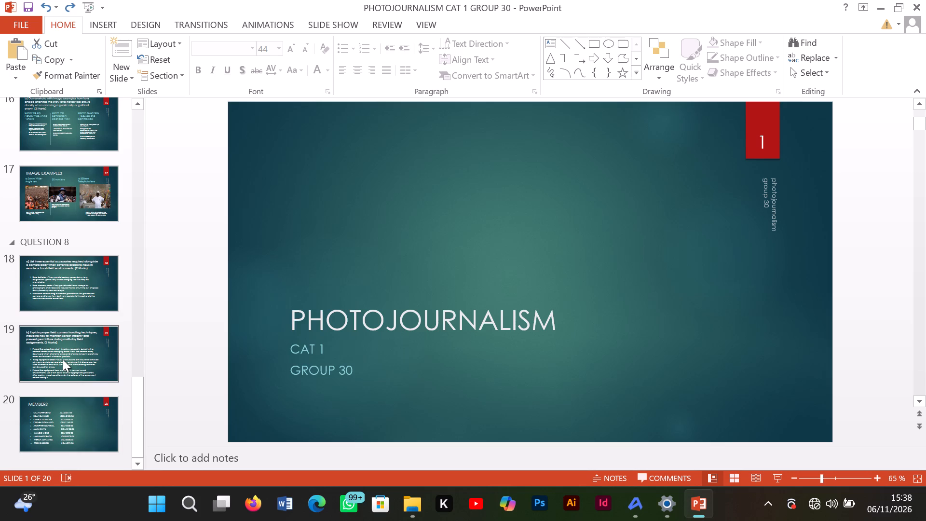
left_click(63, 414)
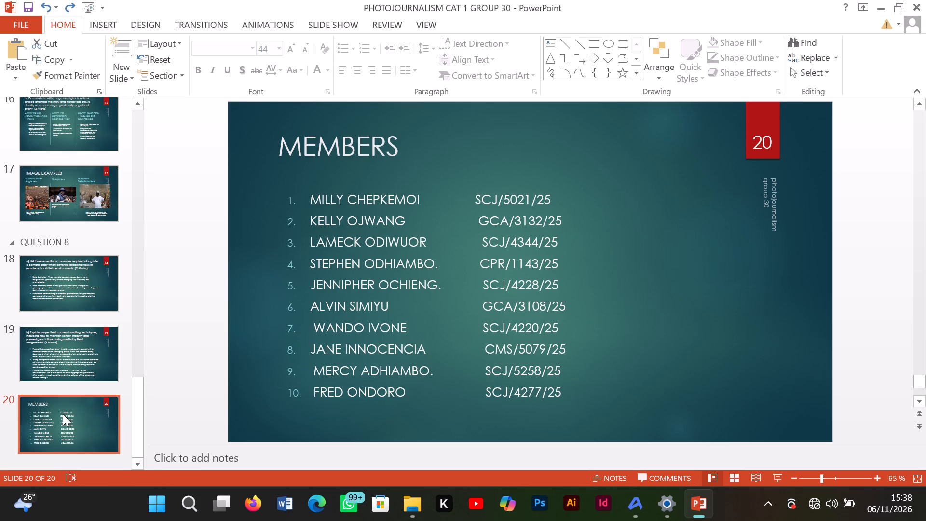
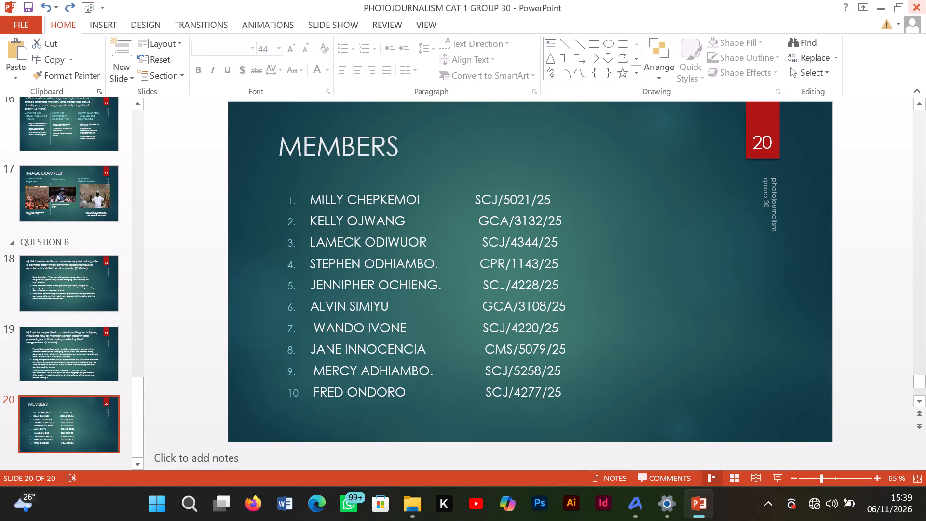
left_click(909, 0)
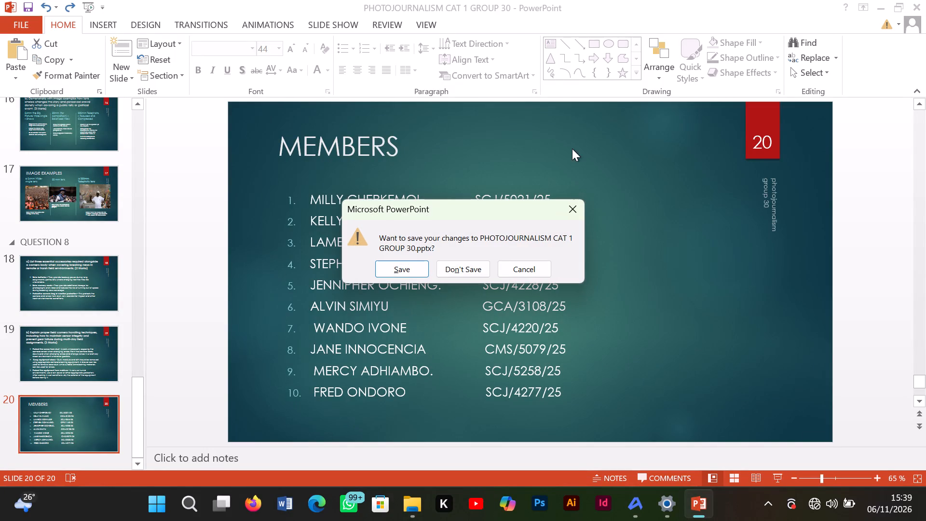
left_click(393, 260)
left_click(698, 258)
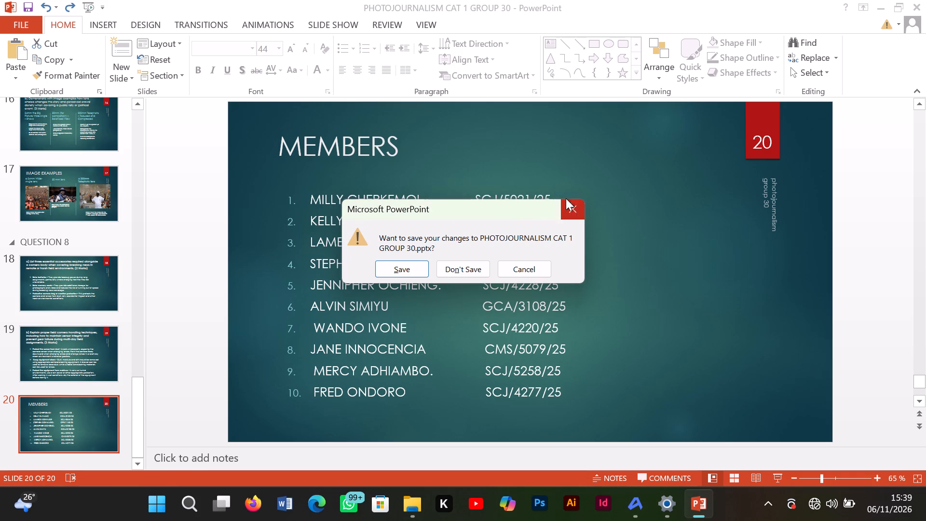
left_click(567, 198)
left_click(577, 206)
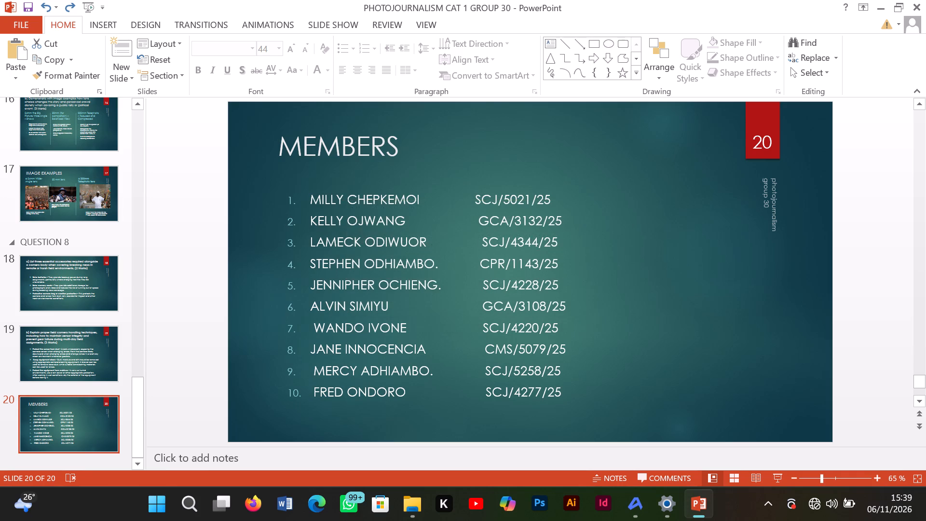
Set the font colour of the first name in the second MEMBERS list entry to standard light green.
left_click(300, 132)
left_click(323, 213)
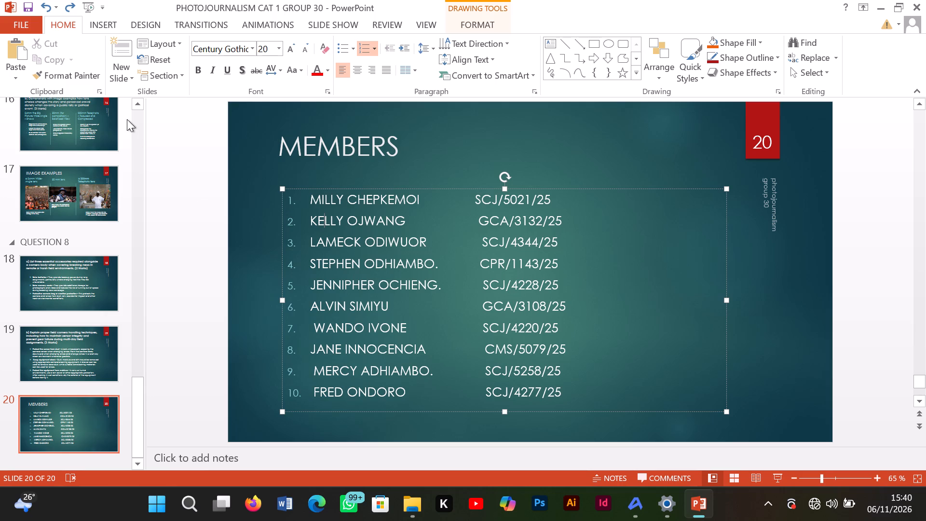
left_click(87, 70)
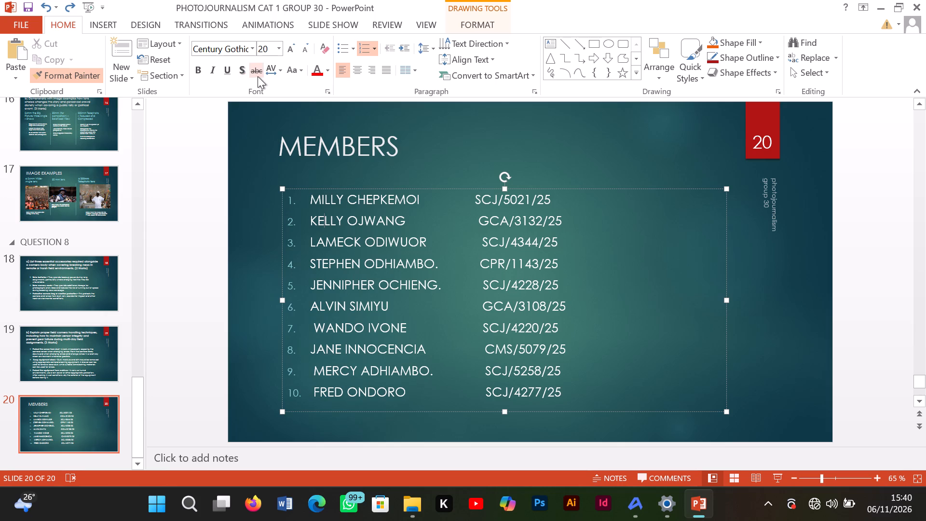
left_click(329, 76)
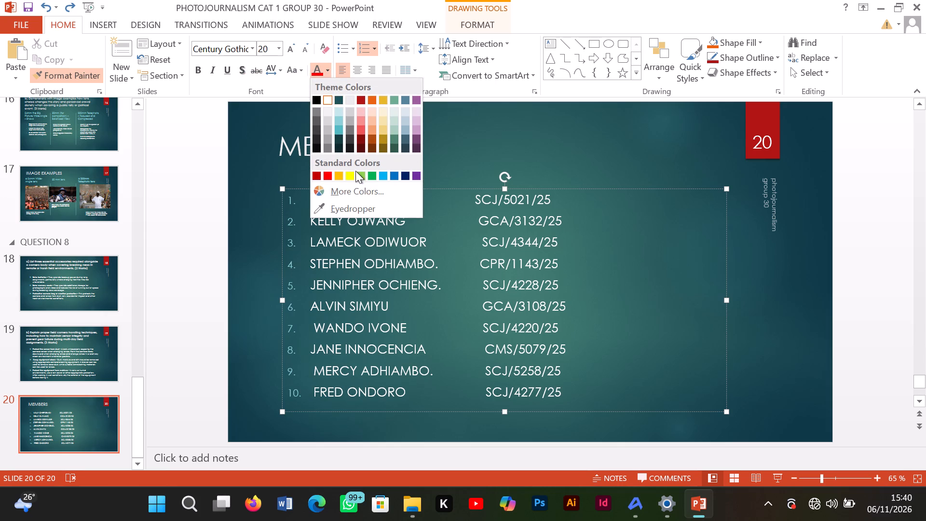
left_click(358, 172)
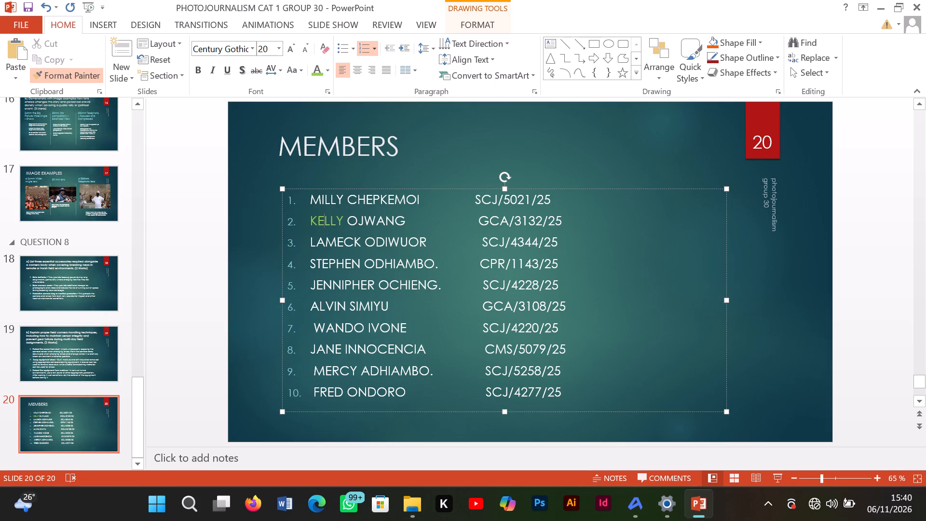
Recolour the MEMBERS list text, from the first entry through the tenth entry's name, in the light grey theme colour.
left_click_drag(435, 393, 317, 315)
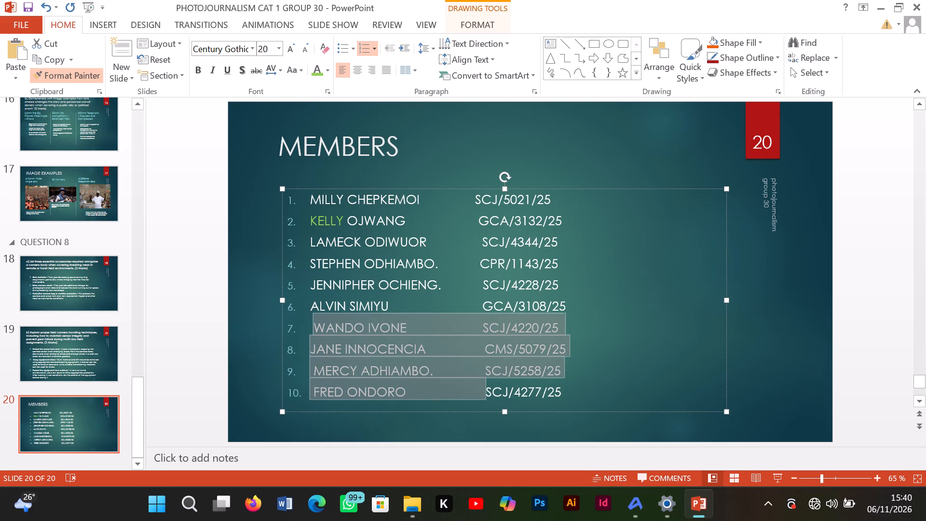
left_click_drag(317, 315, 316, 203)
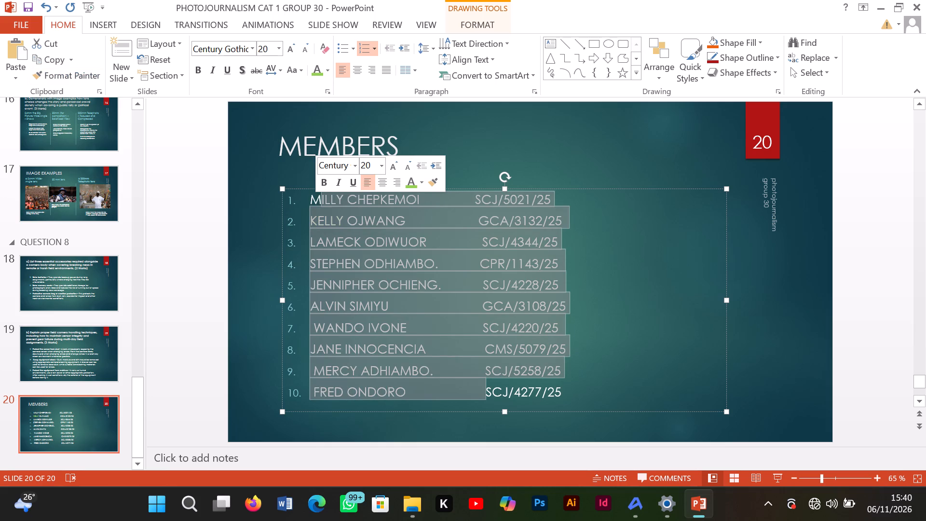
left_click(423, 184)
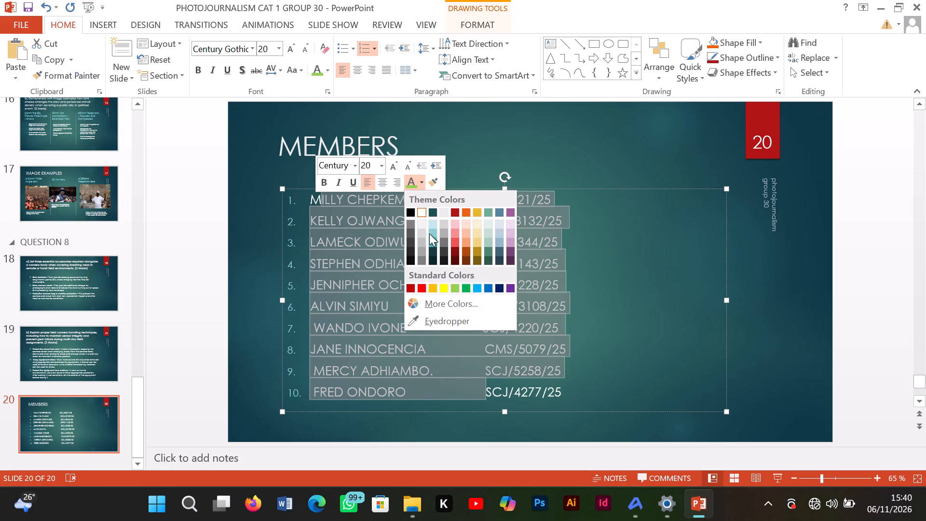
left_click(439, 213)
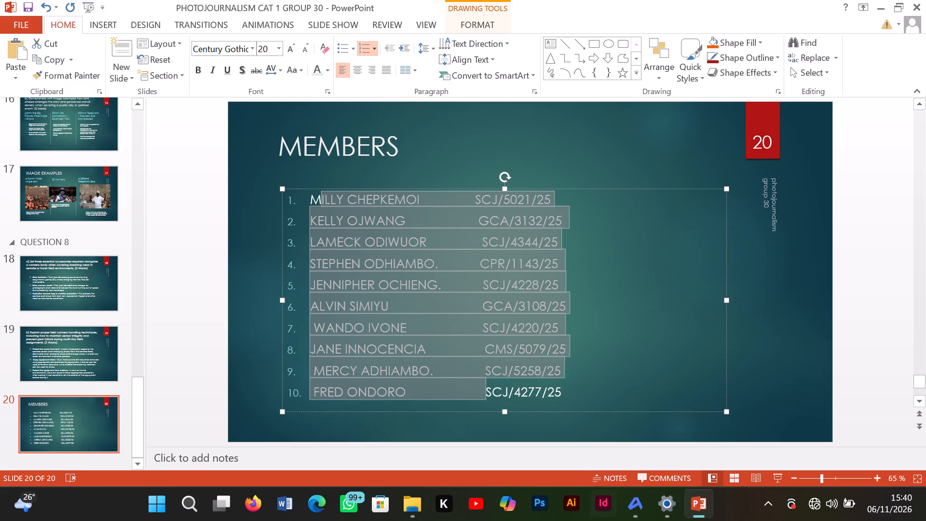
Set the font colour of all ten names and registration numbers in the MEMBERS list to standard light blue.
left_click(569, 379)
left_click(569, 379)
left_click_drag(569, 379, 564, 380)
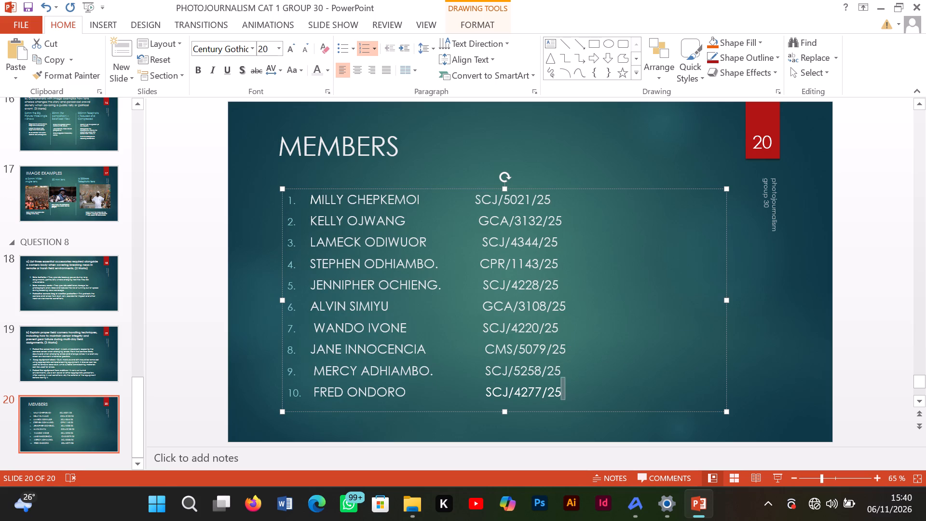
left_click_drag(564, 380, 299, 192)
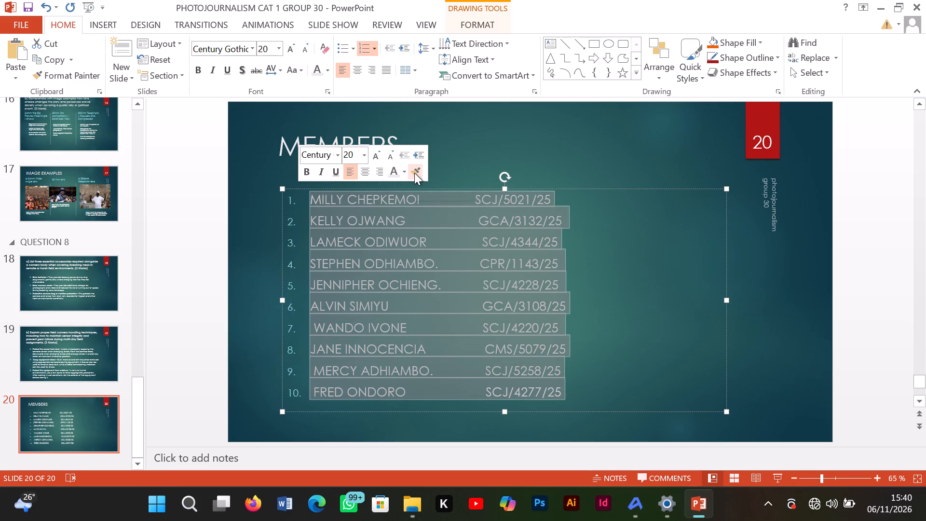
left_click(399, 173)
left_click(403, 174)
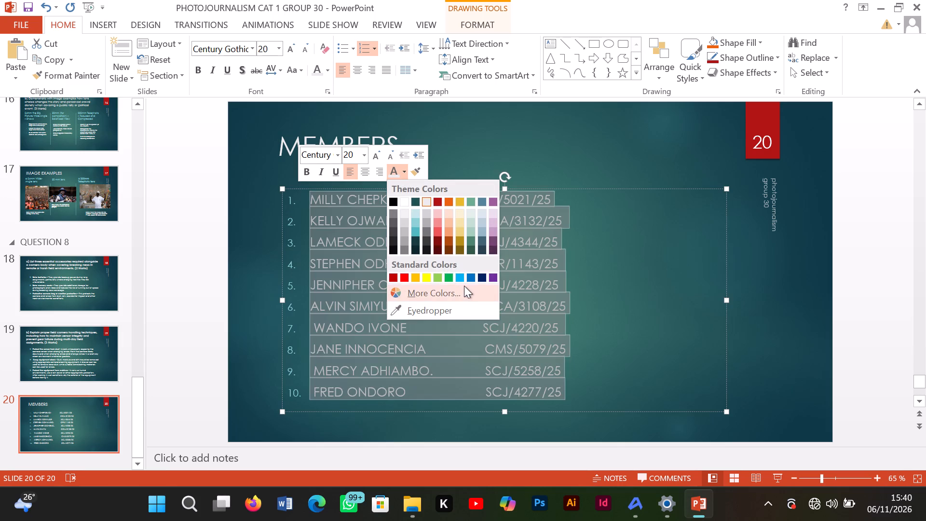
left_click(457, 277)
left_click(526, 172)
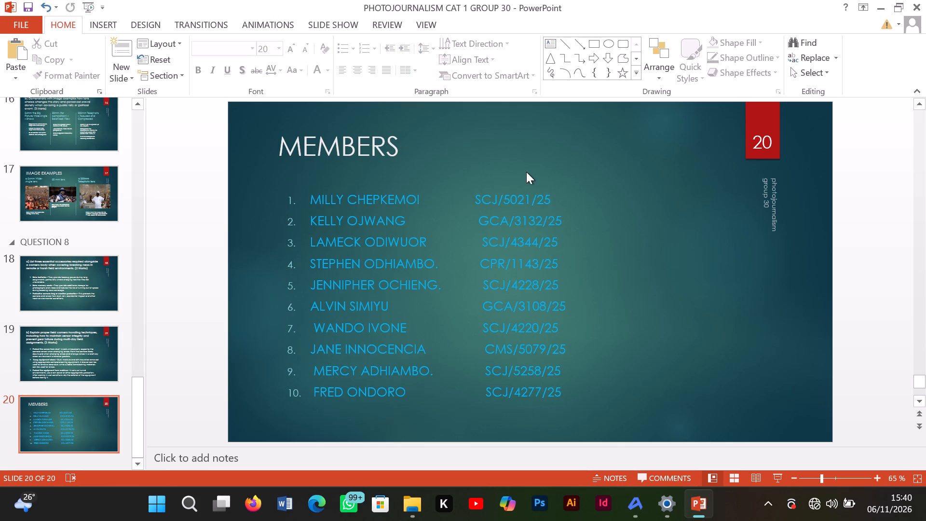
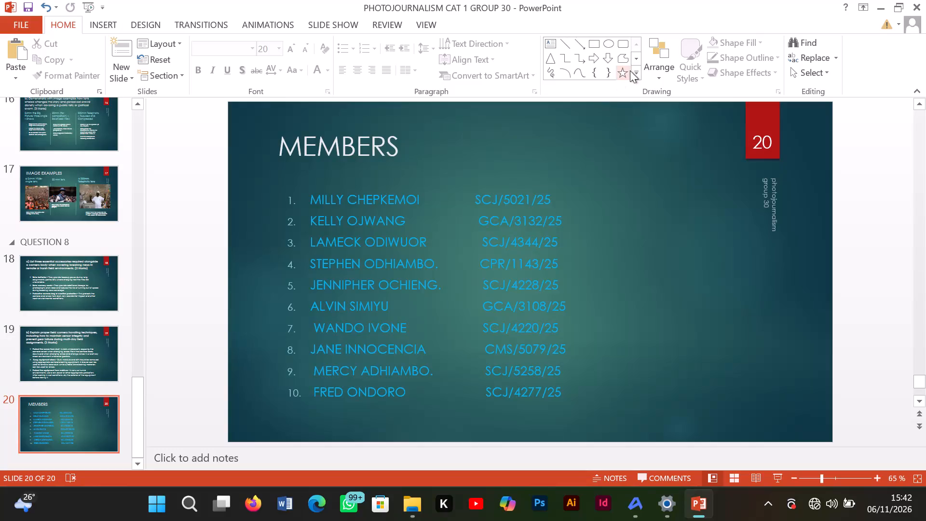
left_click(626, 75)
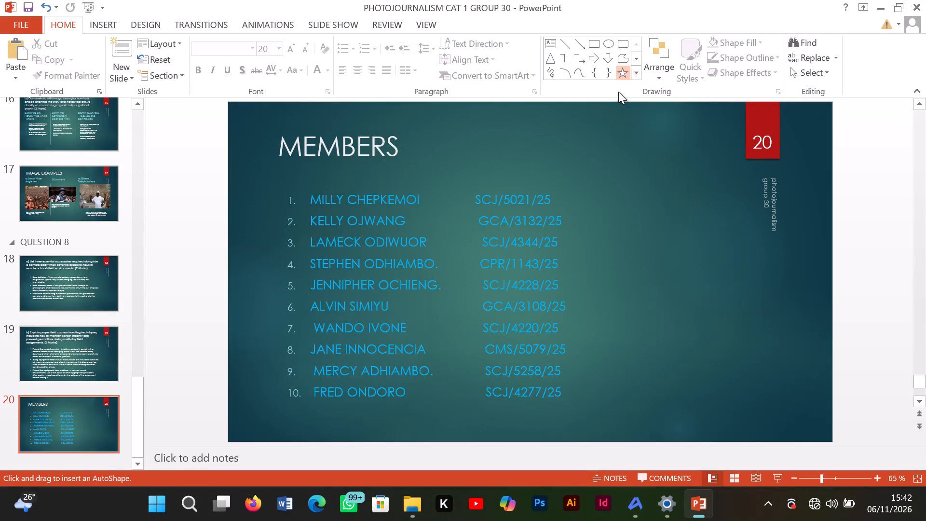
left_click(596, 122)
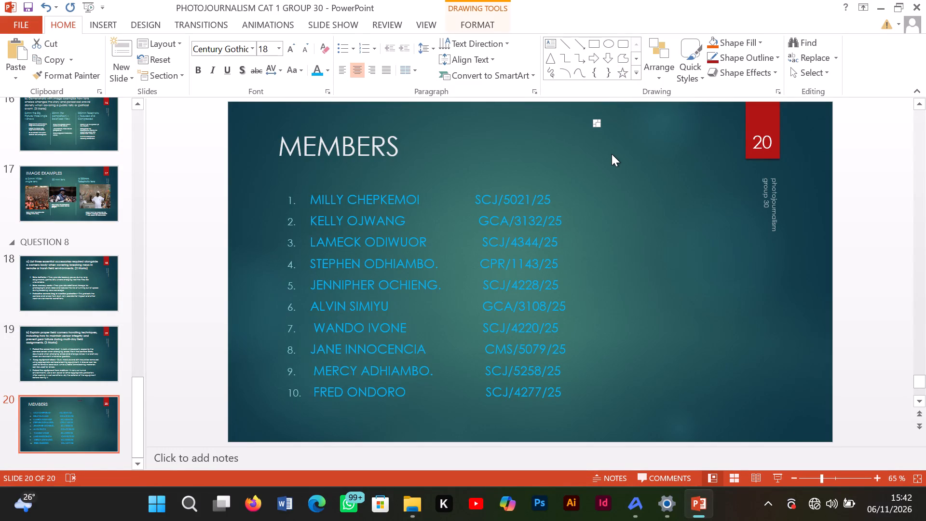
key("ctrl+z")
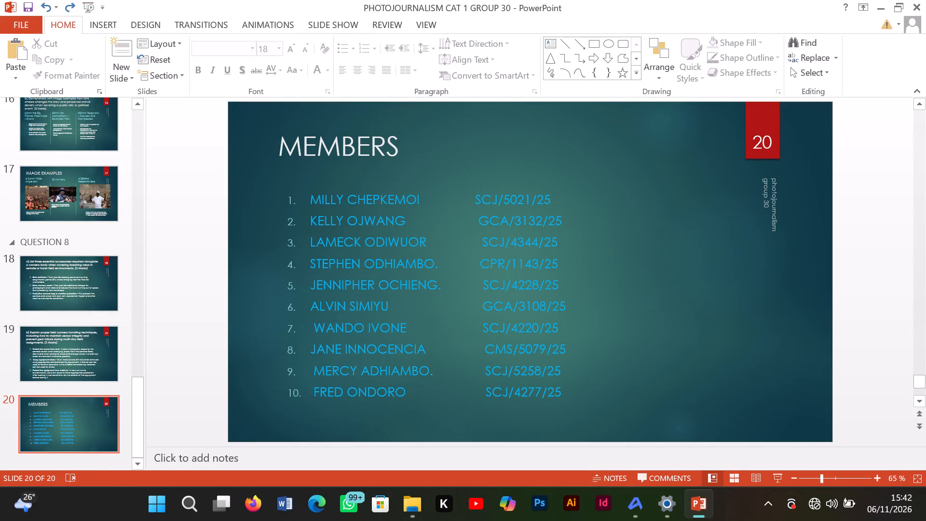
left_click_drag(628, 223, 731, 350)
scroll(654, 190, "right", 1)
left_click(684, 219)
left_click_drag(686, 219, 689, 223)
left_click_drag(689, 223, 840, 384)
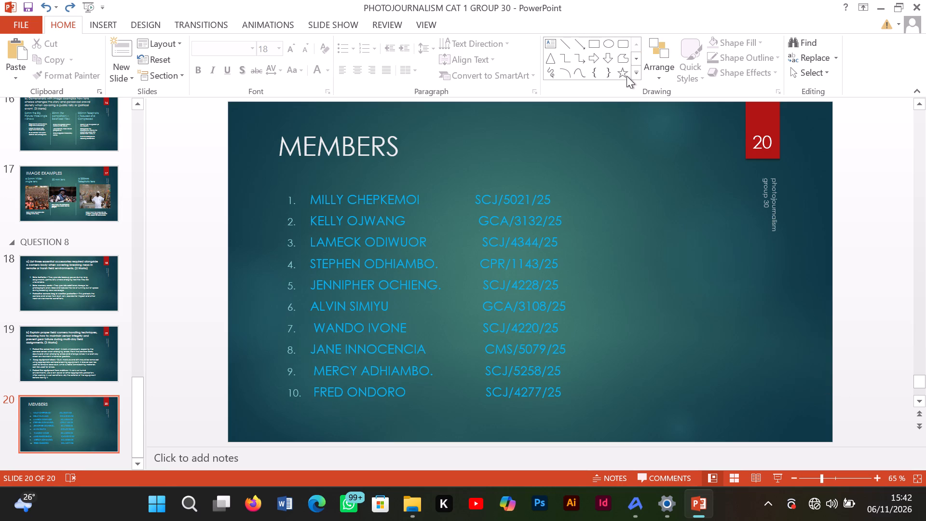
Draw a 5-point star on the MEMBERS slide and position it in the empty area beside the registration numbers.
left_click(626, 76)
left_click_drag(651, 246, 735, 366)
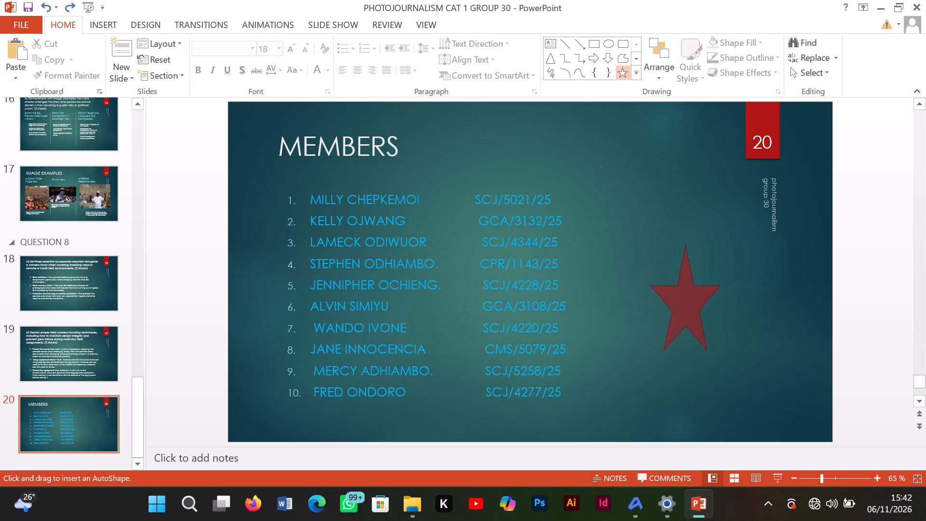
left_click_drag(735, 366, 837, 410)
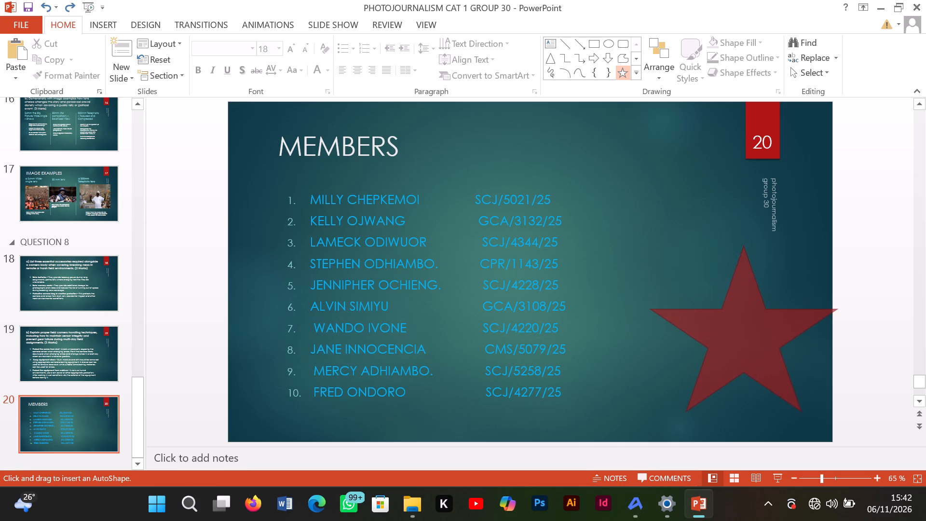
left_click_drag(837, 410, 770, 358)
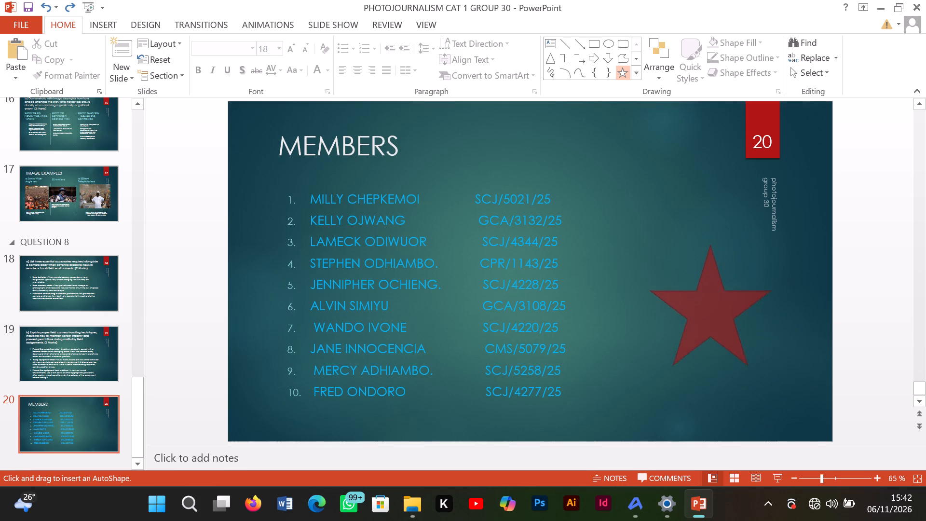
left_click_drag(770, 358, 778, 347)
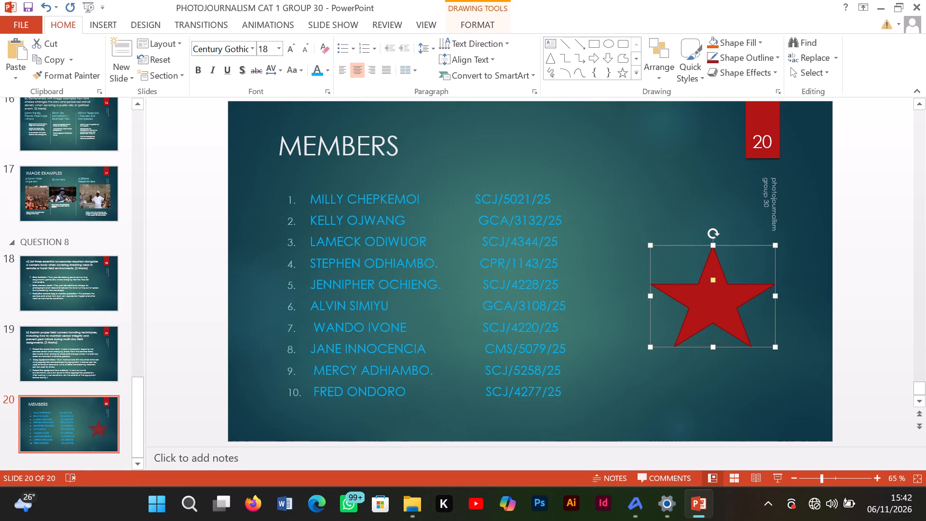
left_click_drag(725, 301, 694, 284)
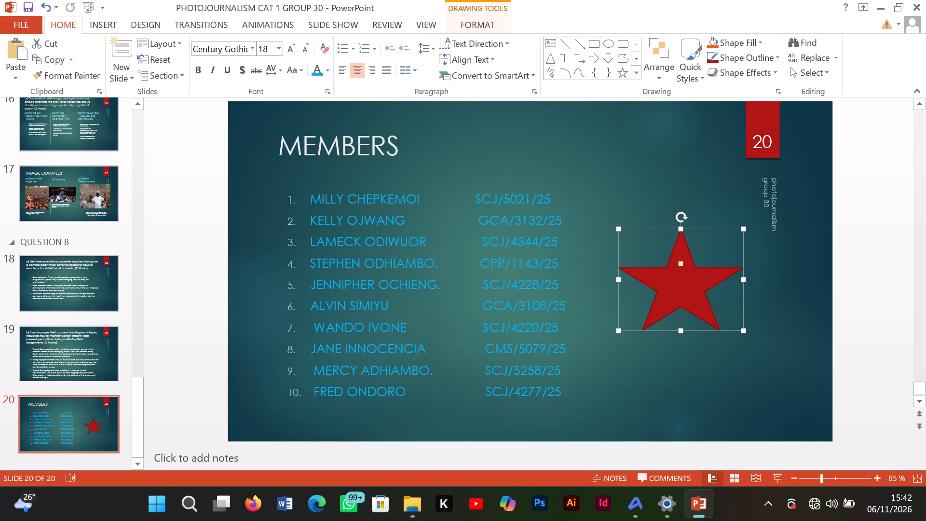
left_click(719, 151)
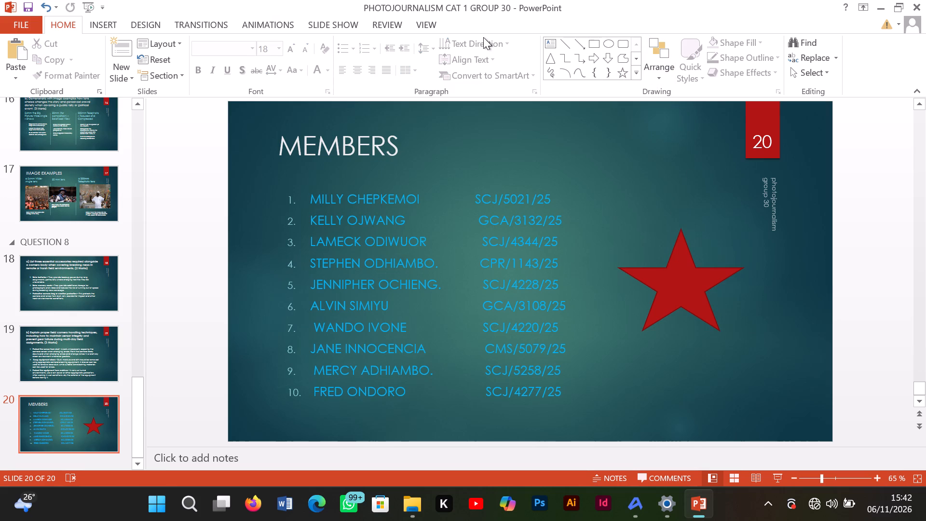
Select the red star beside the MEMBERS list.
left_click(684, 249)
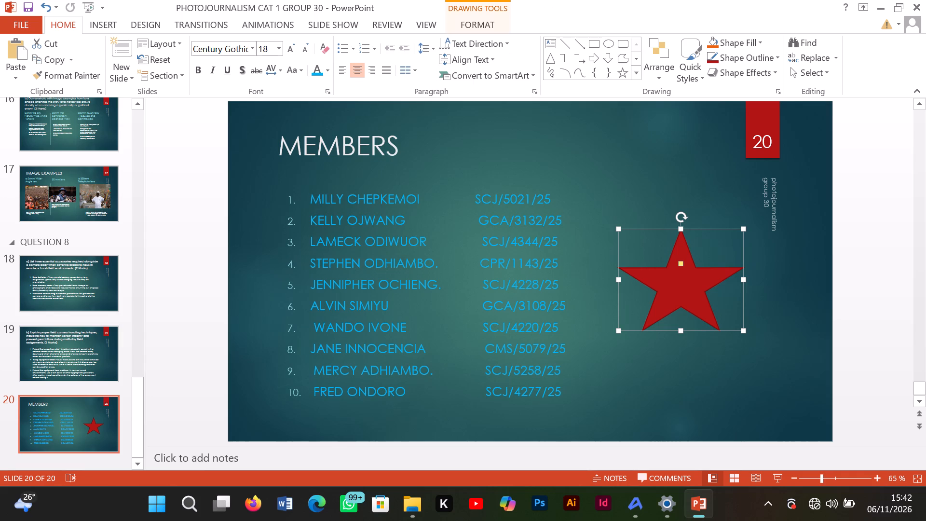
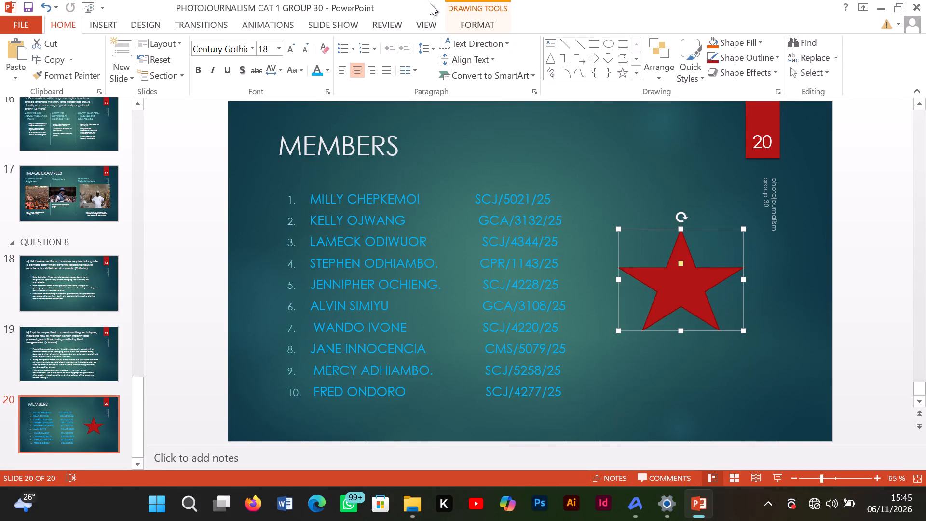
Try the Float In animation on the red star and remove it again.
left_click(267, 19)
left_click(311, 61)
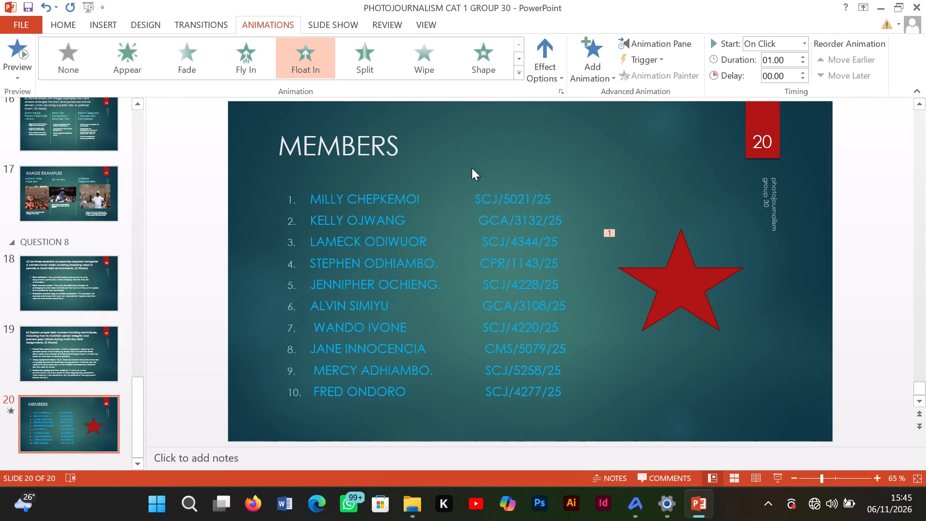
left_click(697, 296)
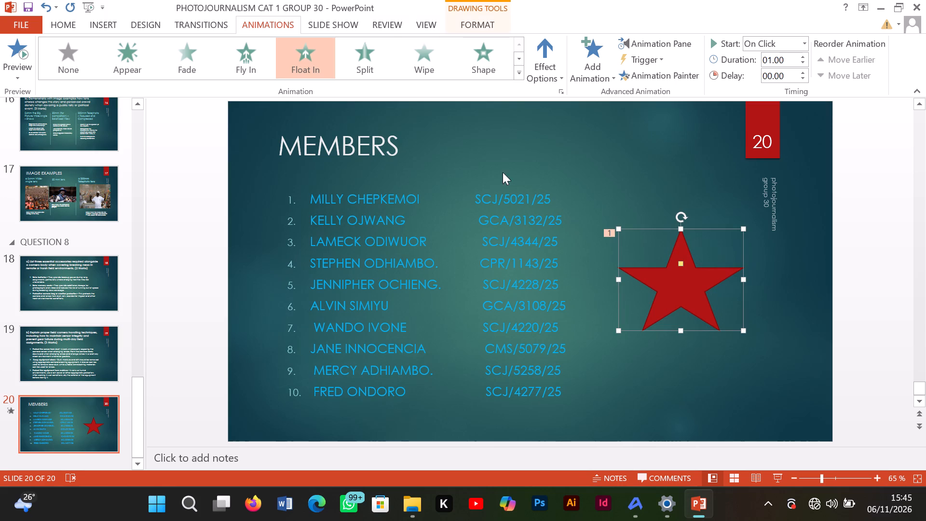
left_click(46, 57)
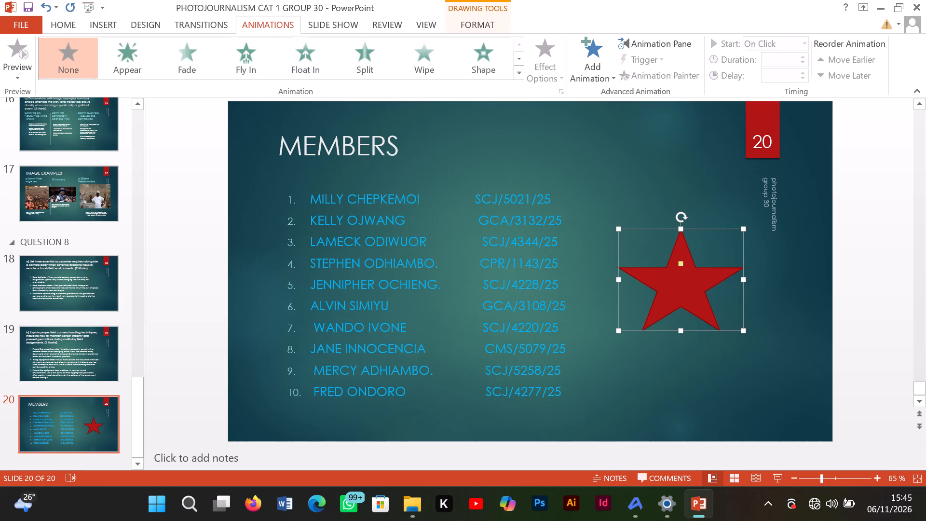
Enlarge the red star and move it closer to the registration numbers on the MEMBERS slide.
left_click_drag(743, 329, 803, 376)
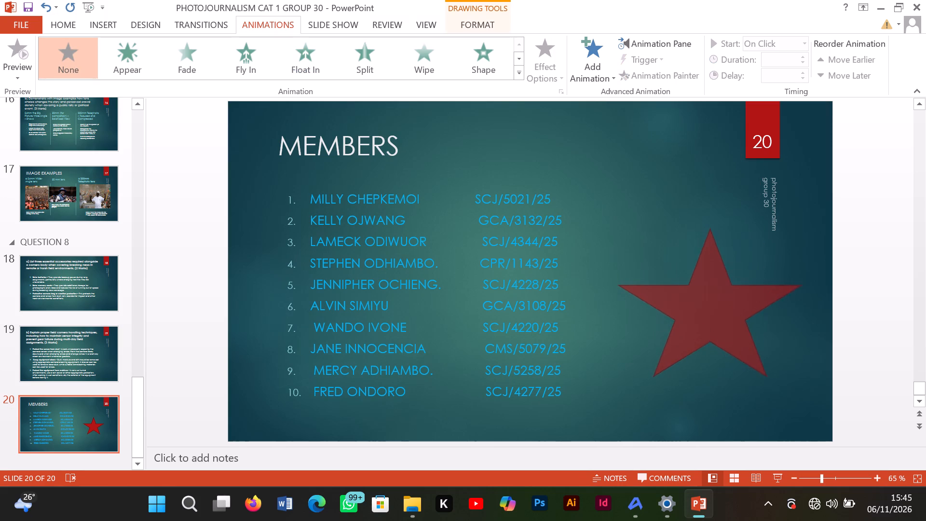
left_click_drag(803, 376, 805, 379)
left_click_drag(717, 298, 717, 298)
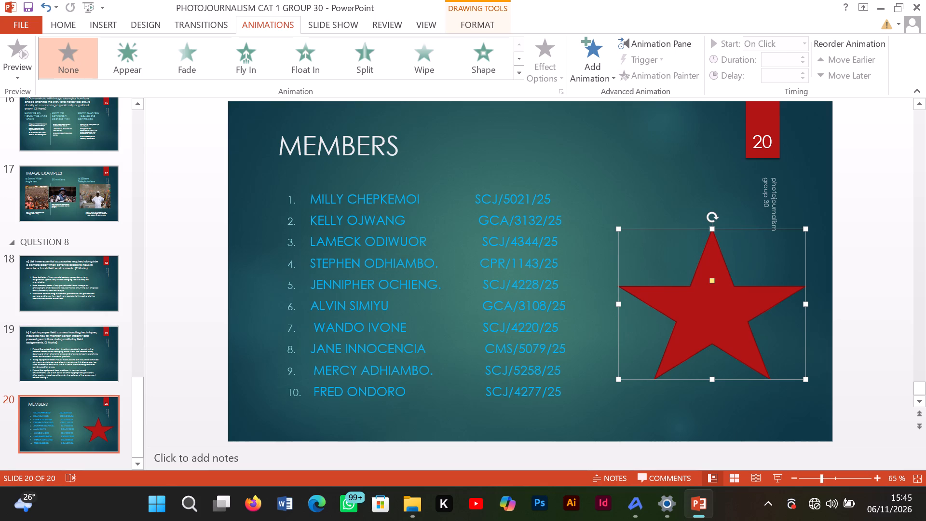
left_click_drag(717, 298, 687, 271)
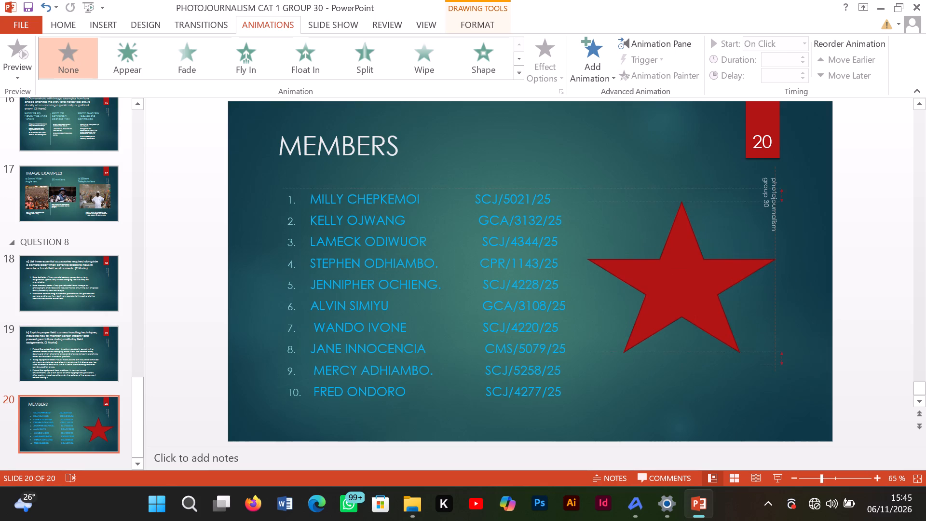
left_click_drag(687, 271, 676, 277)
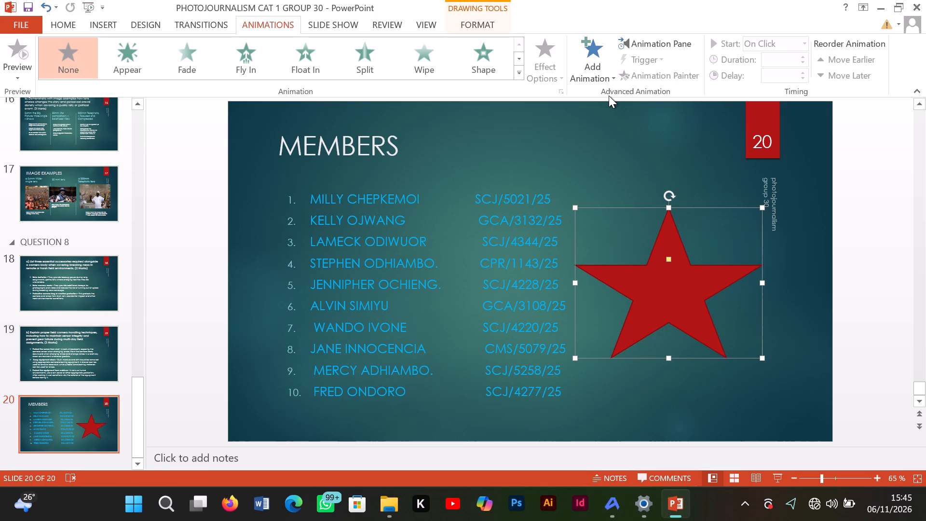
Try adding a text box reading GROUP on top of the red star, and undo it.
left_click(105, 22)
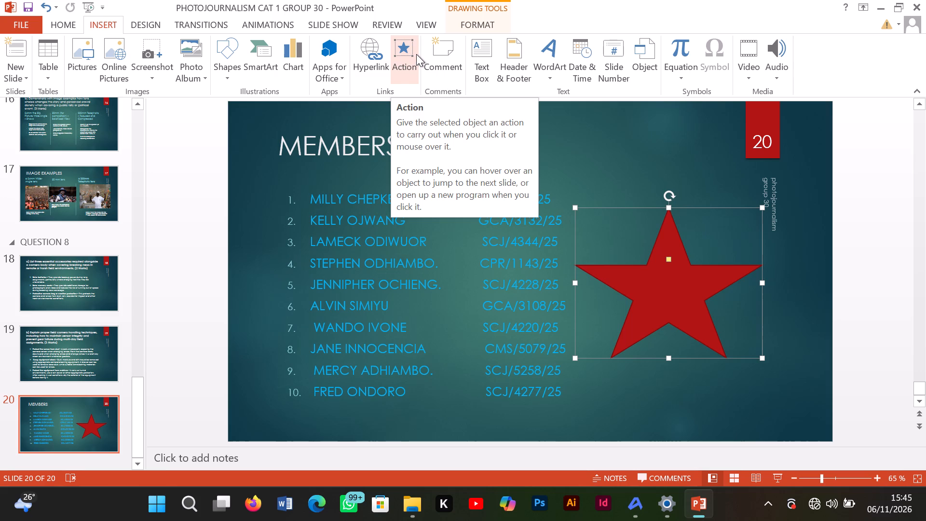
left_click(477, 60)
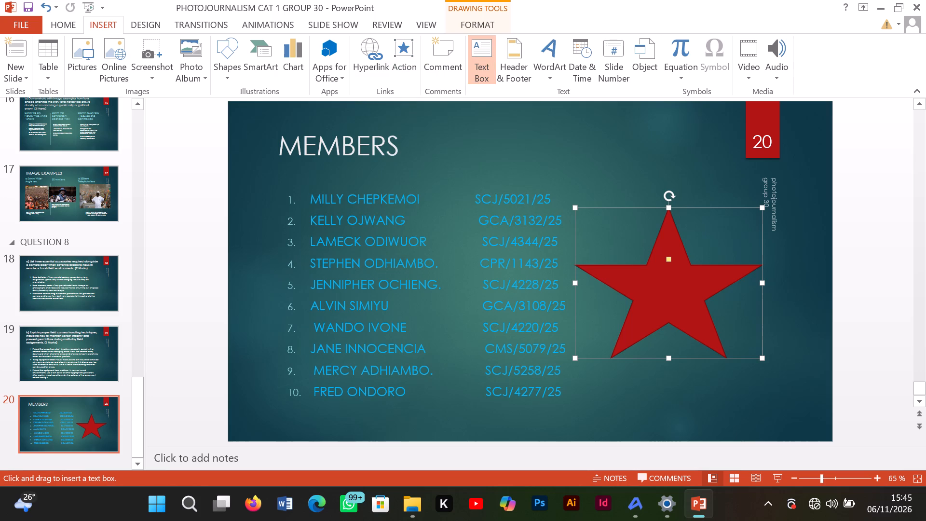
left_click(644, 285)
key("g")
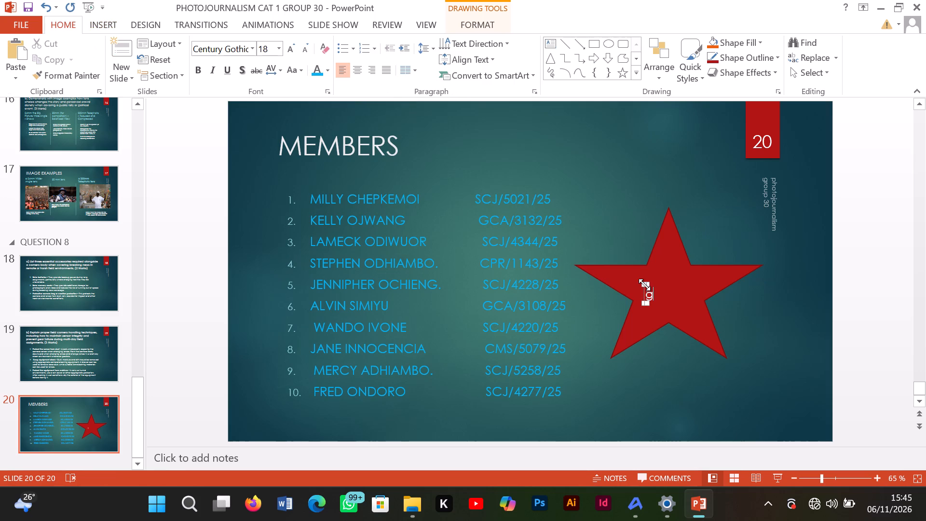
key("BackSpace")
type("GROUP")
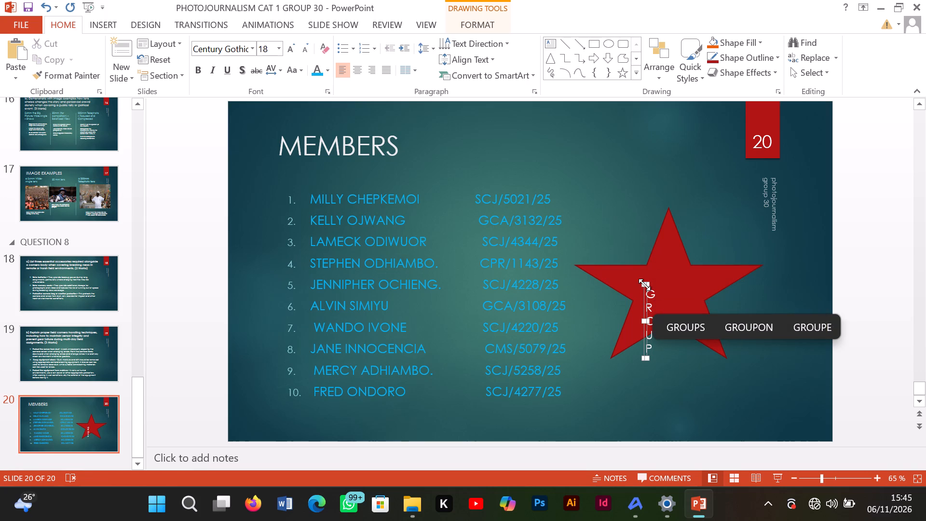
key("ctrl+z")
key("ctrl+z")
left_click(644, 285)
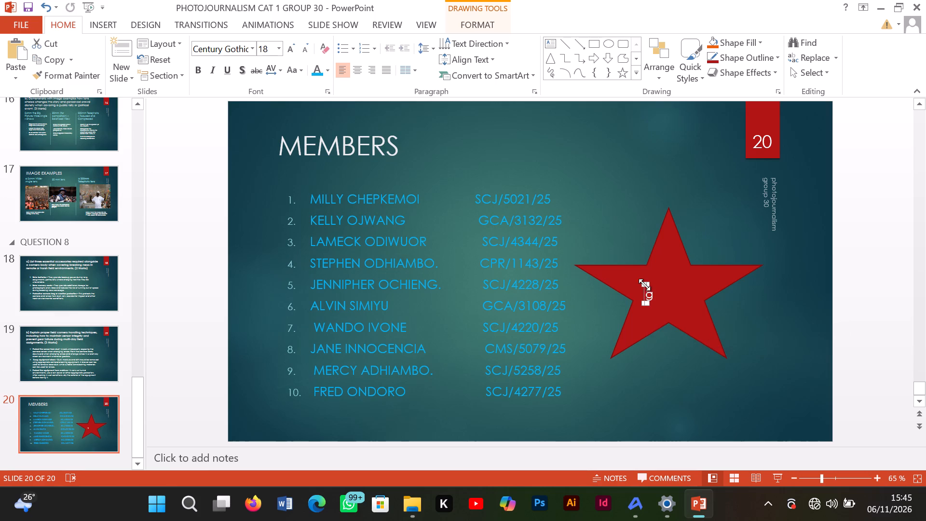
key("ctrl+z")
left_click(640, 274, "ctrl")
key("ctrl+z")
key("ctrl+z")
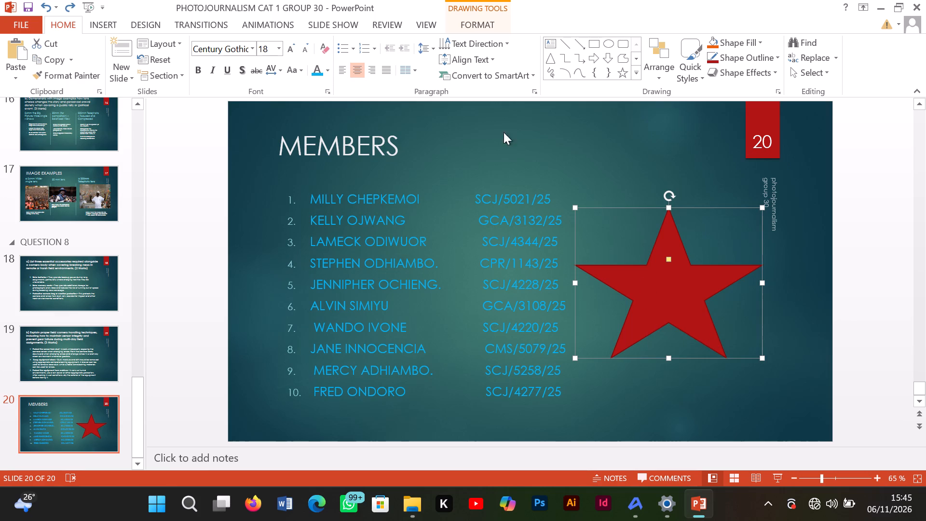
Set the red star's text direction to Horizontal.
left_click(508, 41)
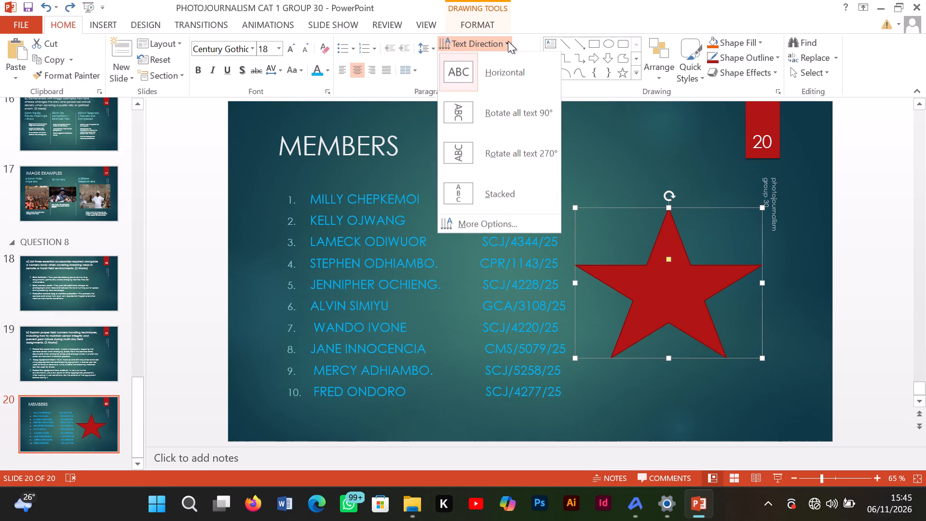
left_click(496, 70)
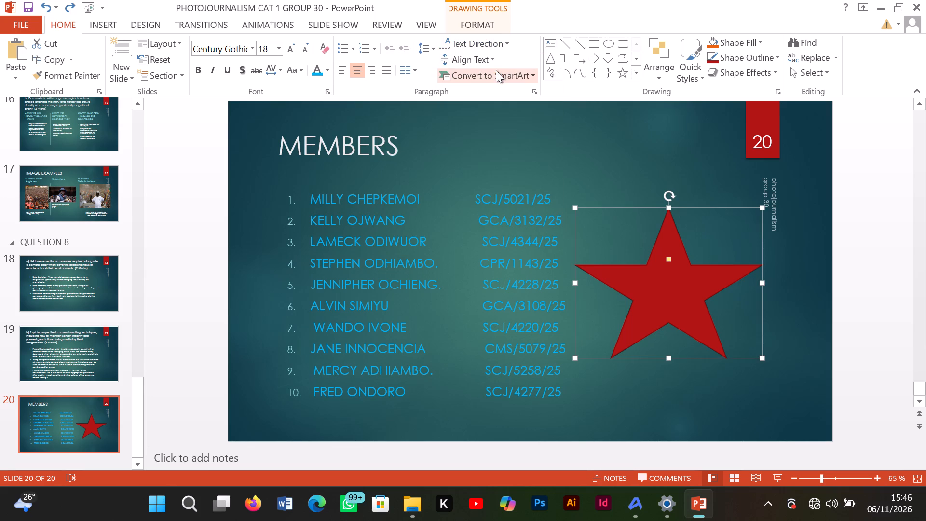
left_click(648, 286)
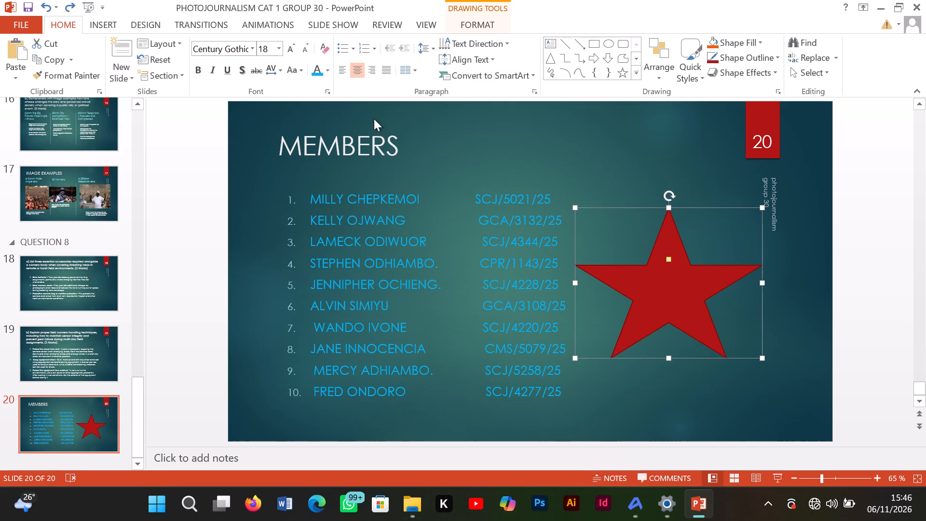
left_click(485, 141)
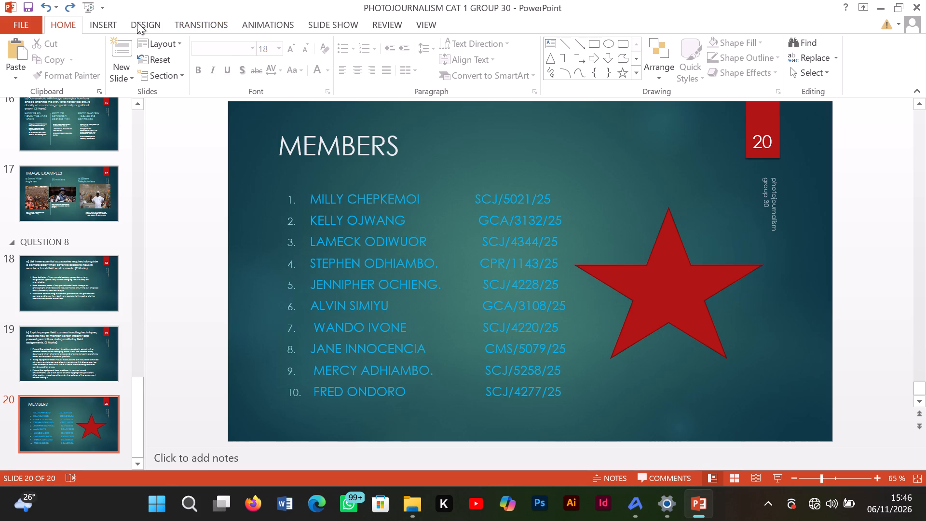
Add the text GROUP 30 inside the red star.
left_click(95, 23)
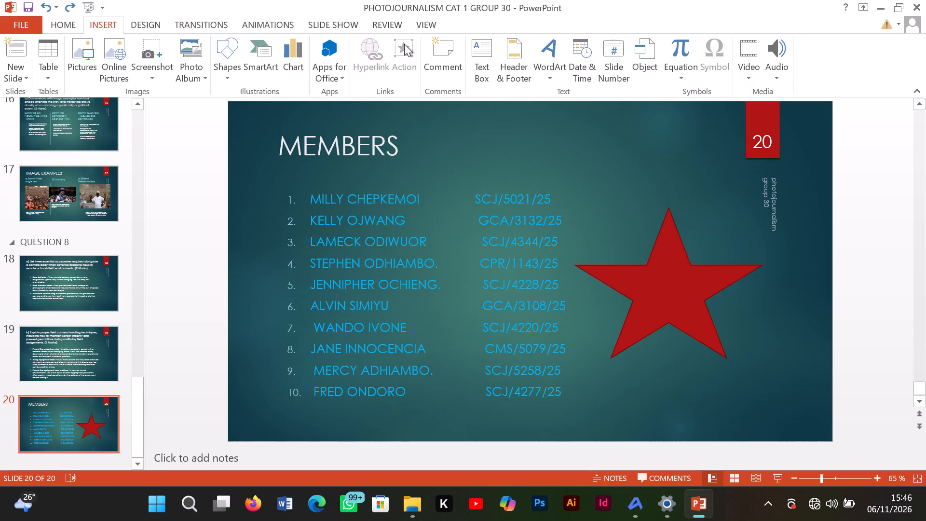
left_click(479, 52)
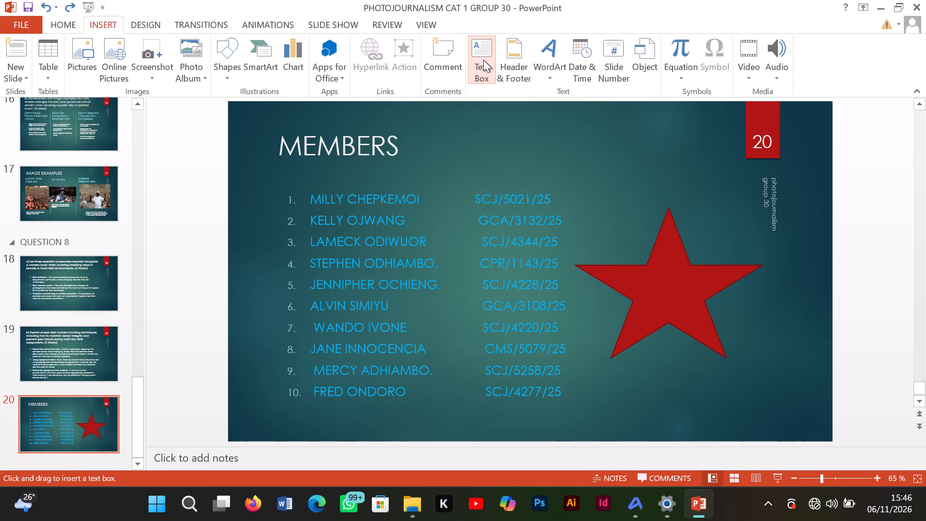
left_click(482, 60)
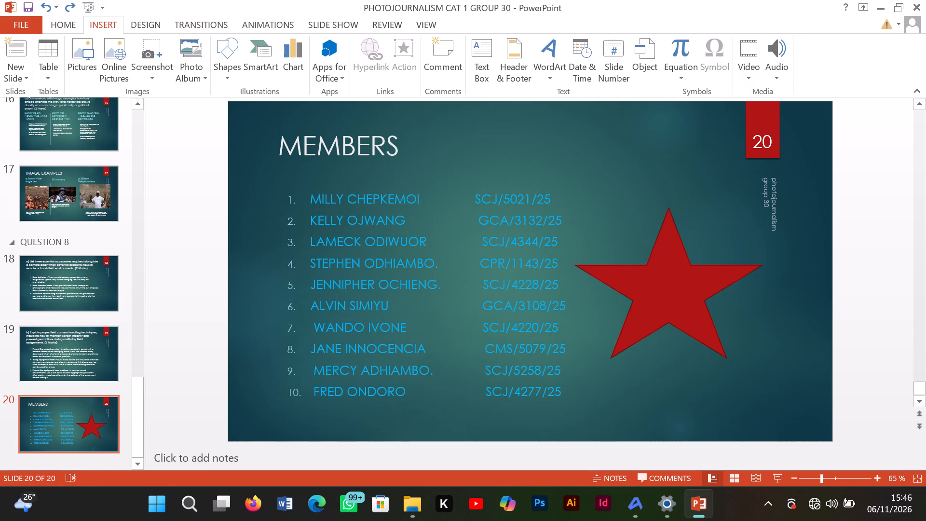
left_click(640, 276)
left_click(640, 275)
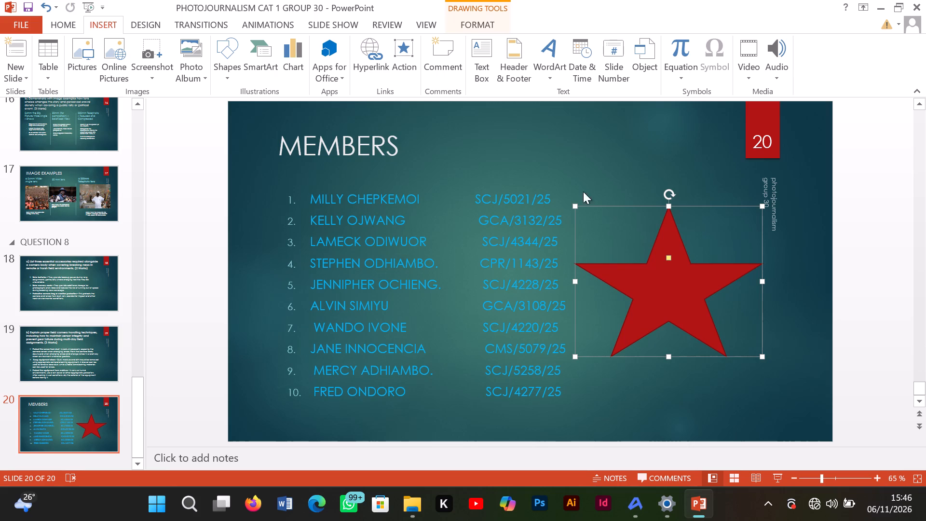
left_click(485, 58)
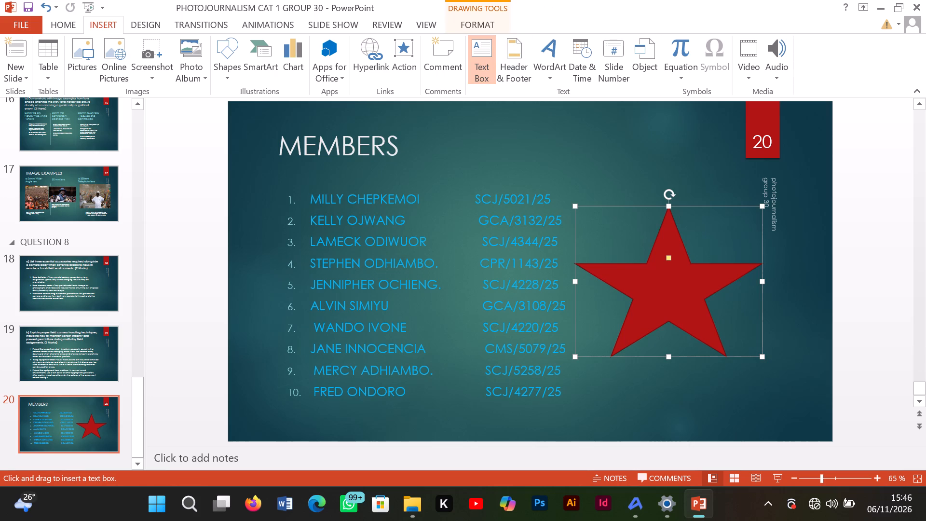
left_click(623, 278)
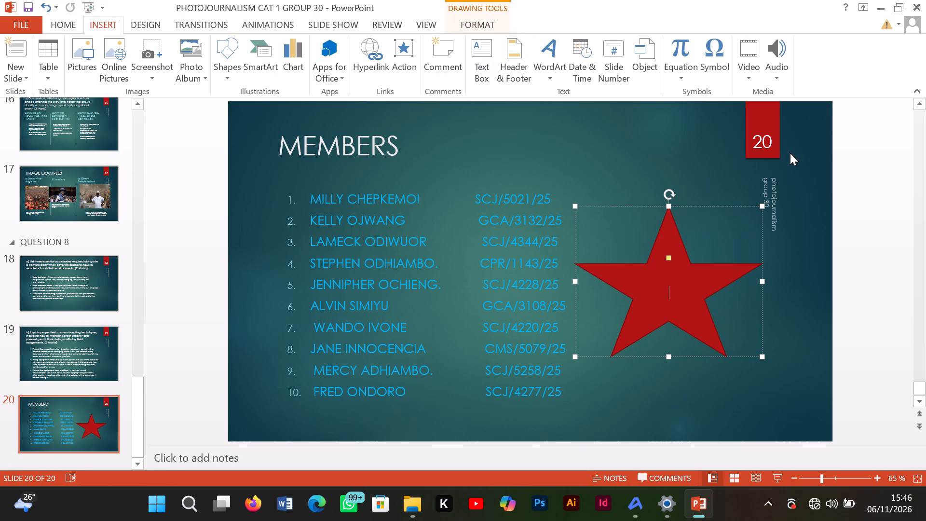
key("g")
key("r")
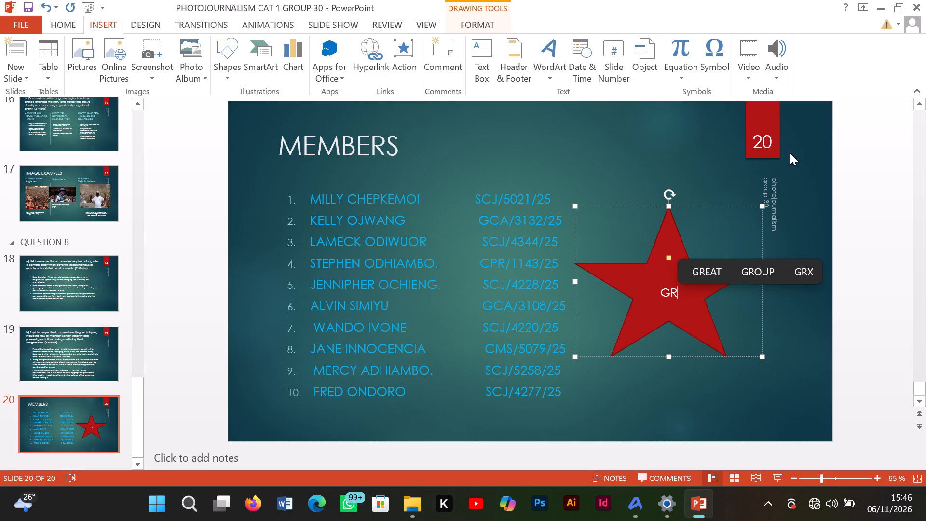
key("o")
type("UP")
key("space")
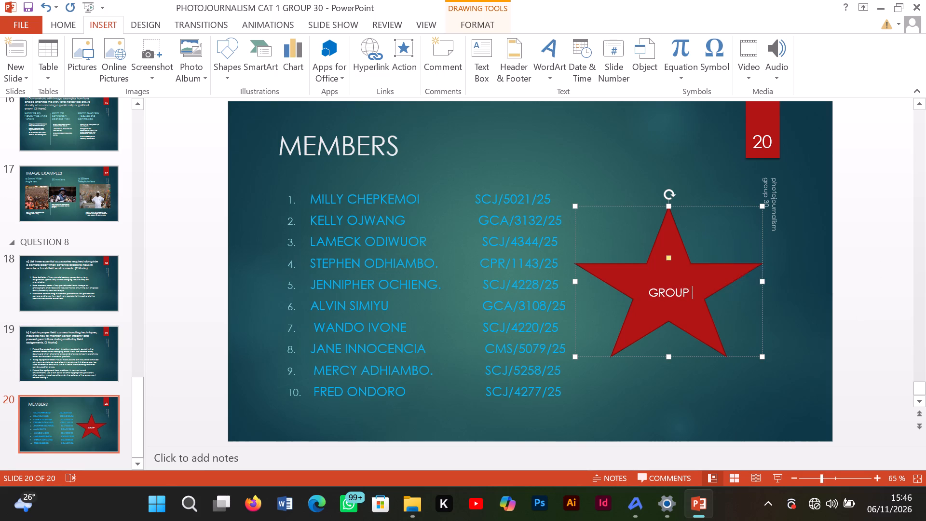
key("3")
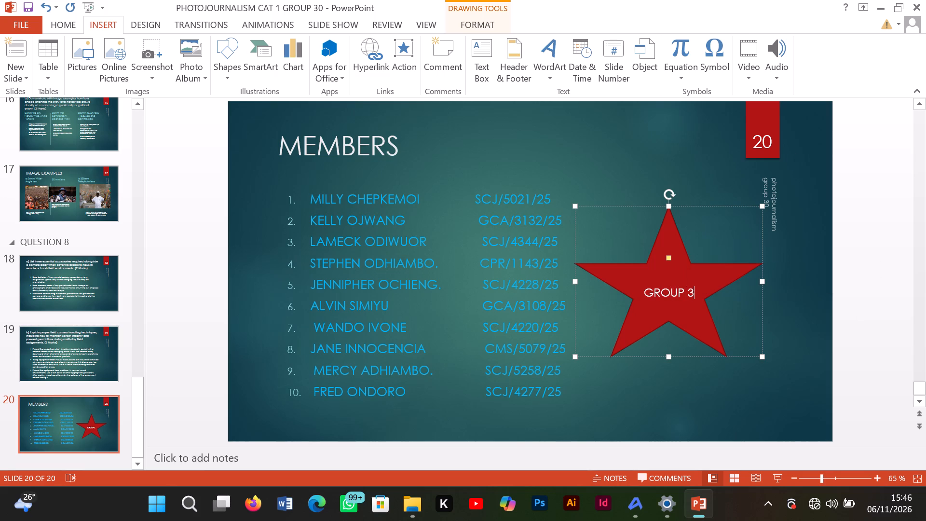
key("0")
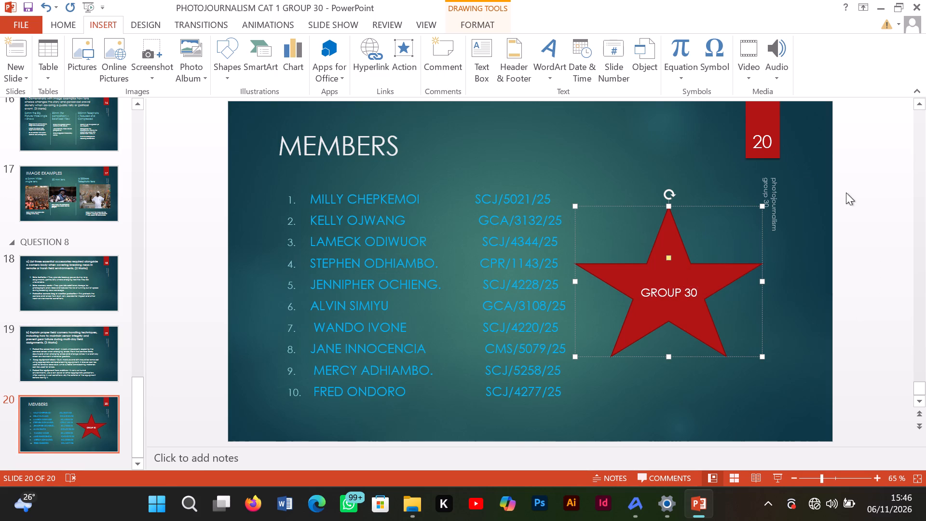
left_click(639, 132)
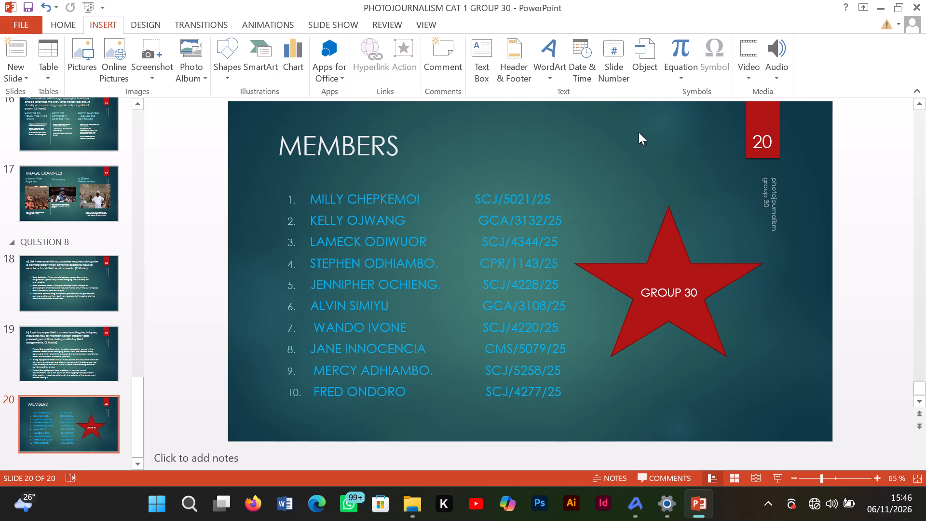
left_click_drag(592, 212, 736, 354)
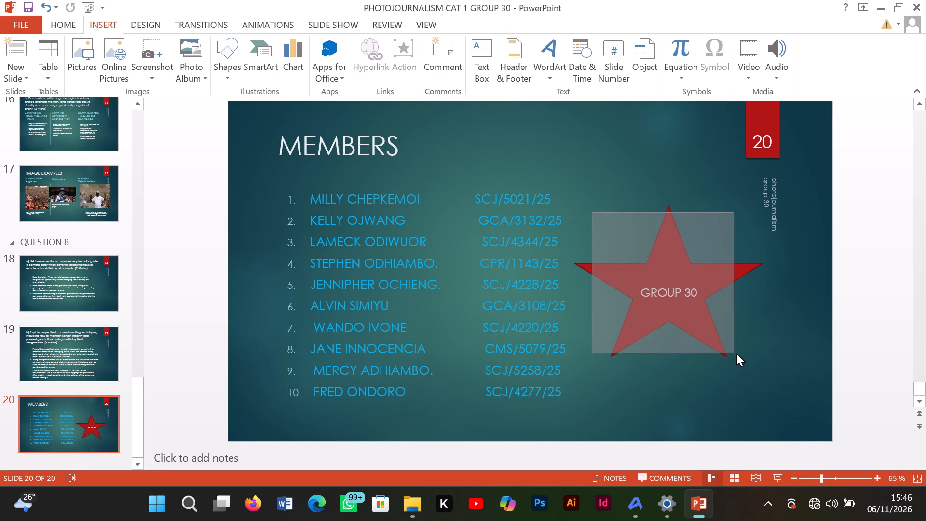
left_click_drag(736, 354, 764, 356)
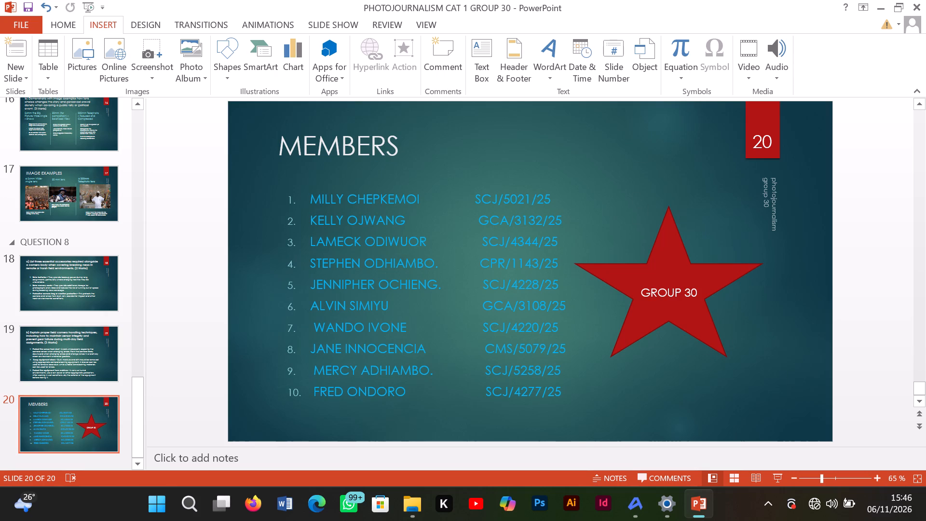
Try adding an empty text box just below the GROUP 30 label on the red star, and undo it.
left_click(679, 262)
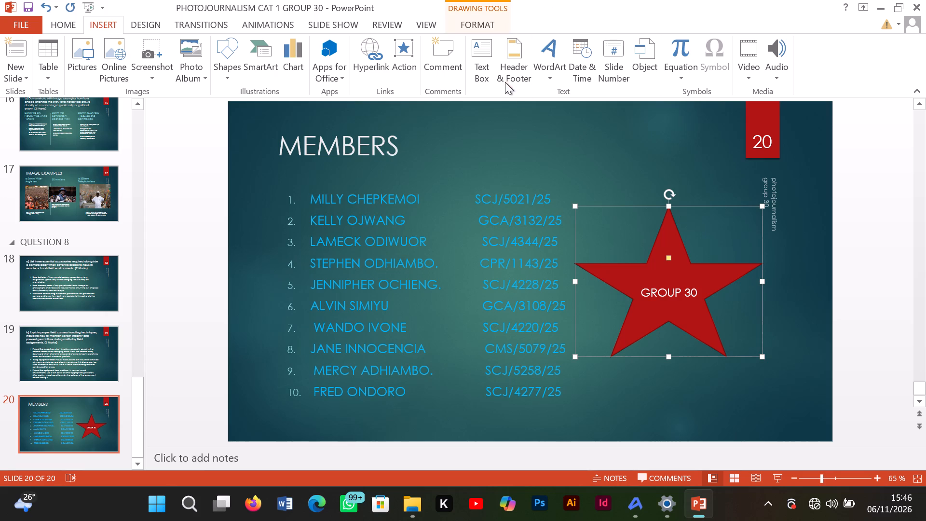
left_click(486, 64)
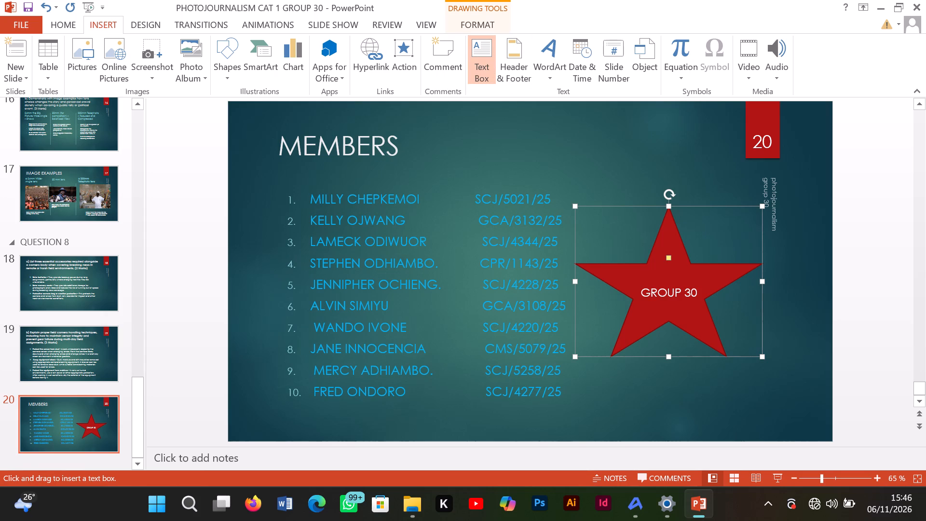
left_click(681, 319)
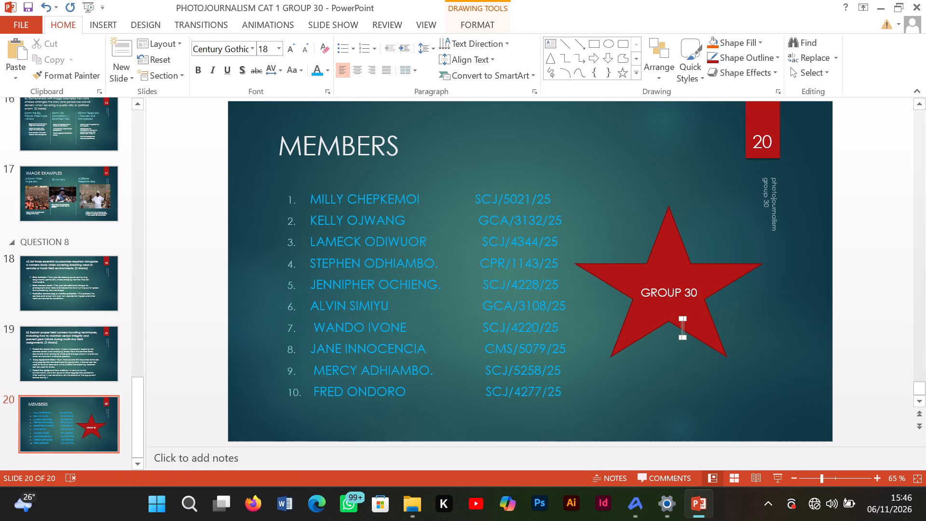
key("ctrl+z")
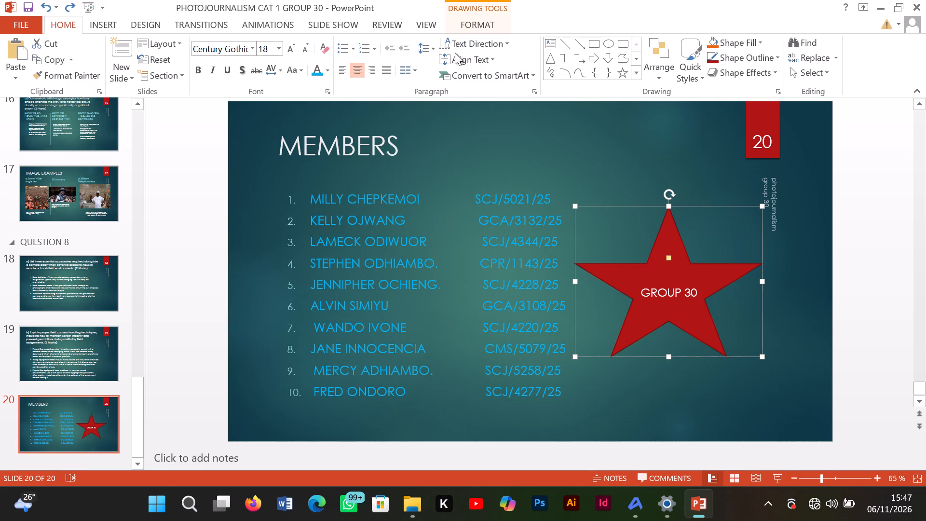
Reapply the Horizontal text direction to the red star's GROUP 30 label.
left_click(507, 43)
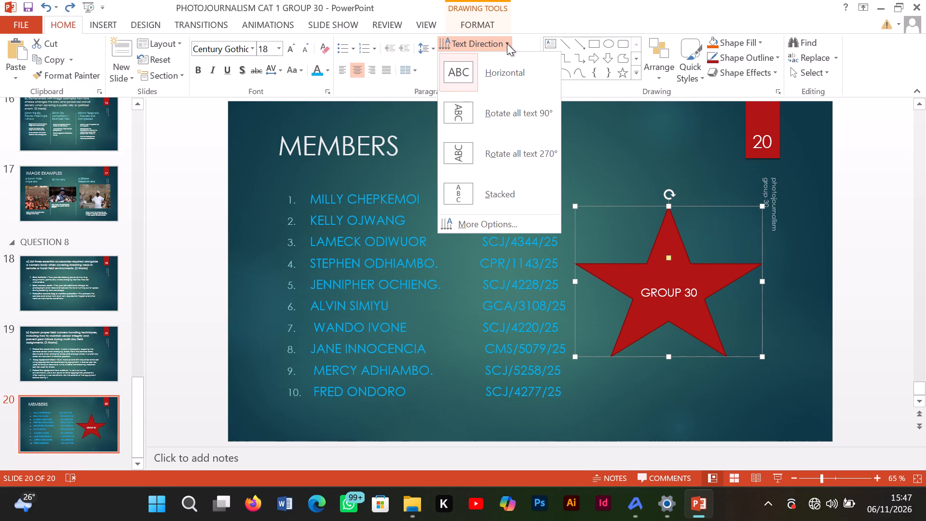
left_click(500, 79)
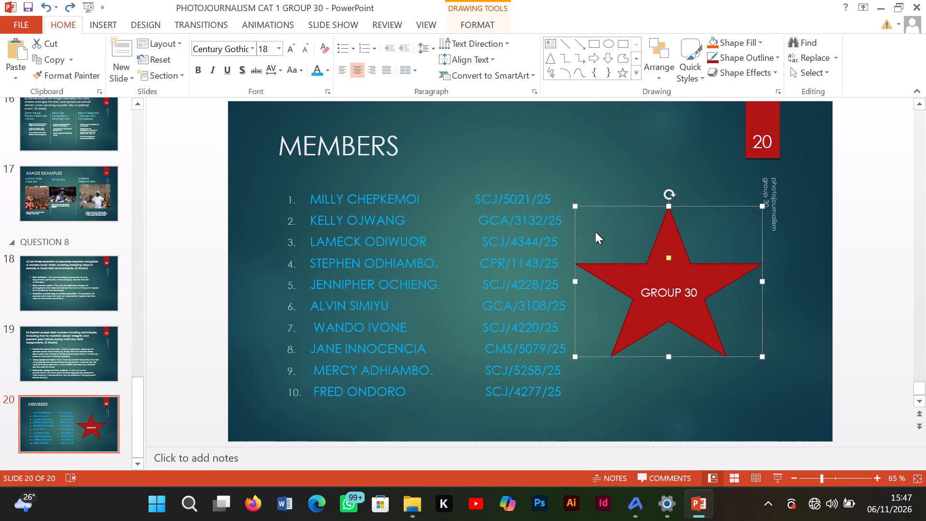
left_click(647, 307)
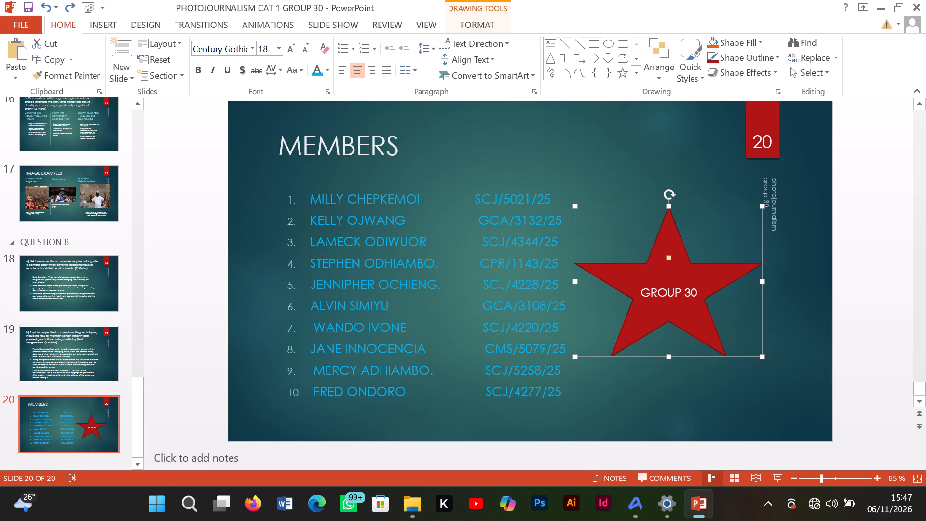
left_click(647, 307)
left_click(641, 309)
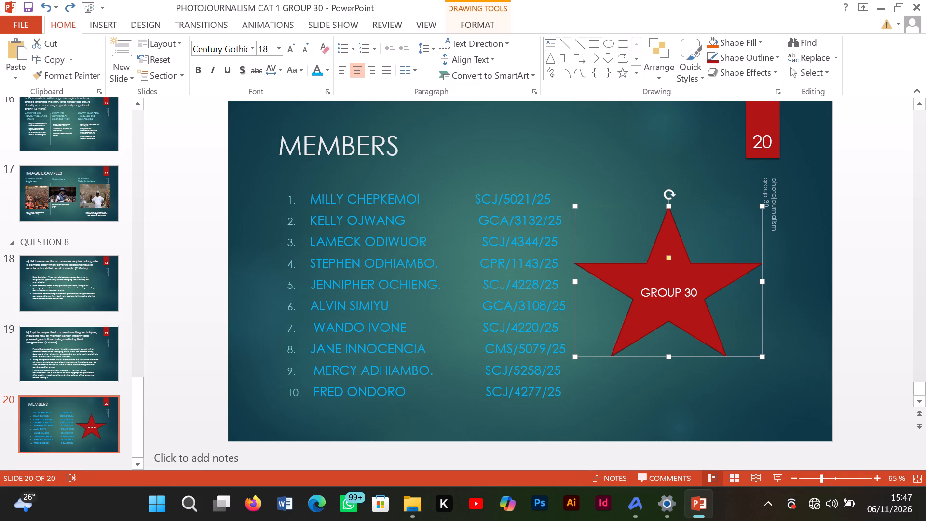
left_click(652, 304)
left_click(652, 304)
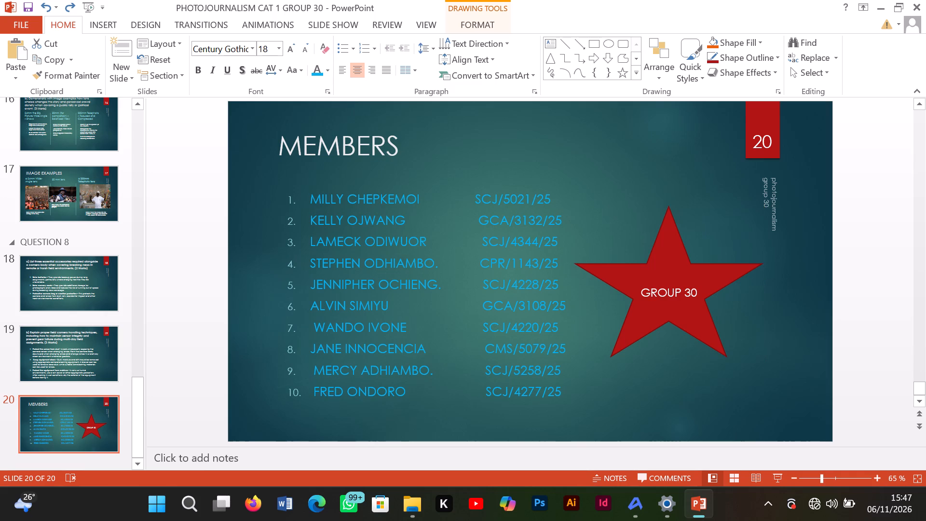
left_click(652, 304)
Reshape the red star with its adjustment handle, trying thinner and wider arms and settling on slightly broader ones that keep GROUP 30 on one line.
left_click(669, 259)
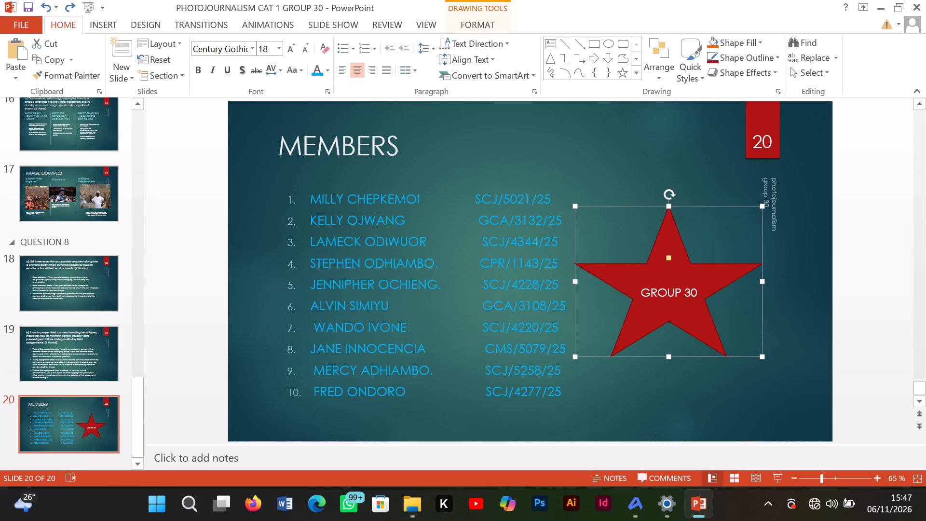
left_click_drag(669, 259, 659, 259)
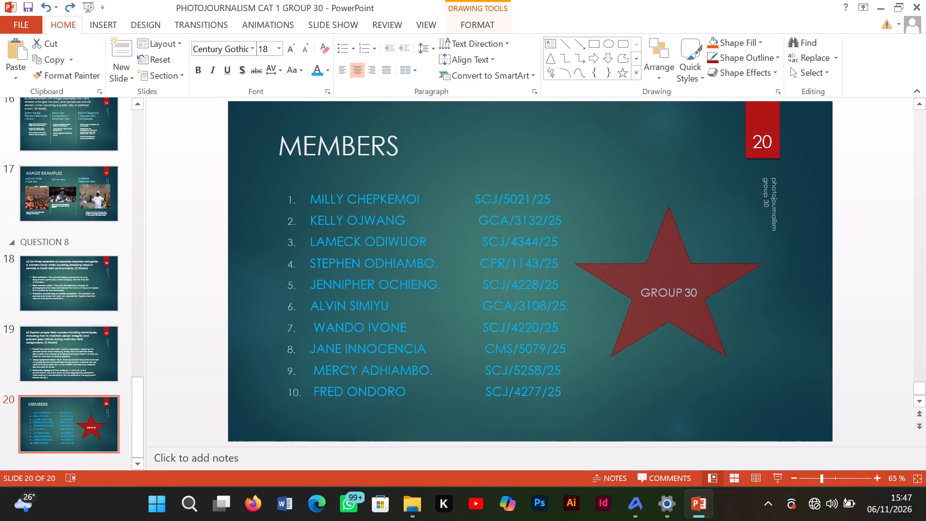
left_click_drag(659, 259, 660, 266)
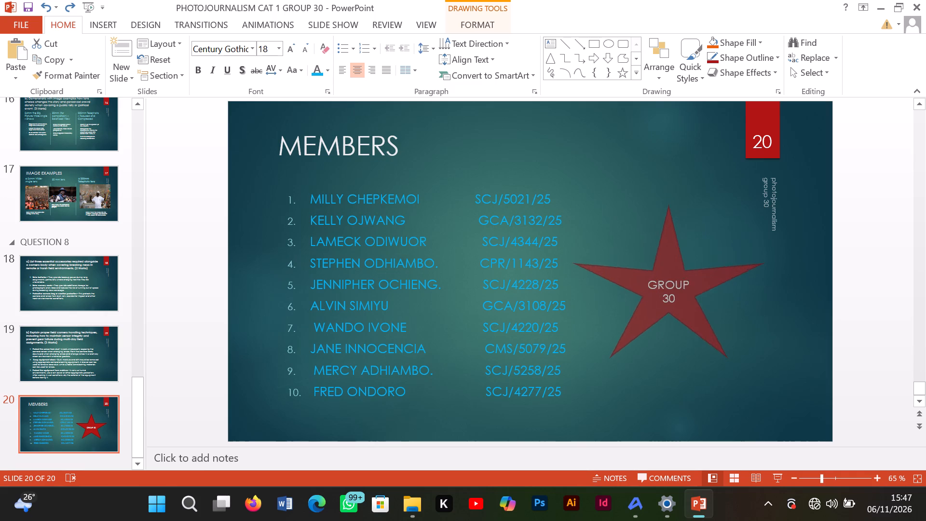
left_click_drag(660, 266, 656, 255)
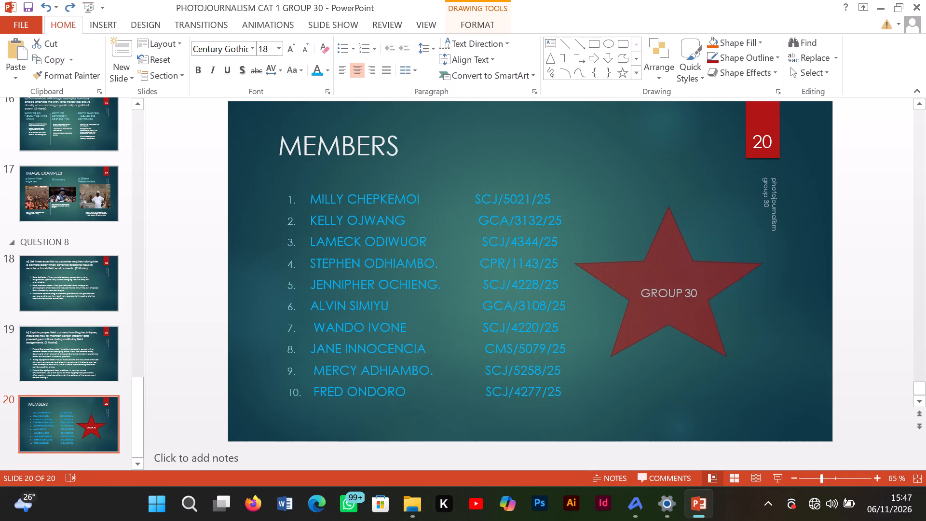
left_click_drag(656, 255, 666, 266)
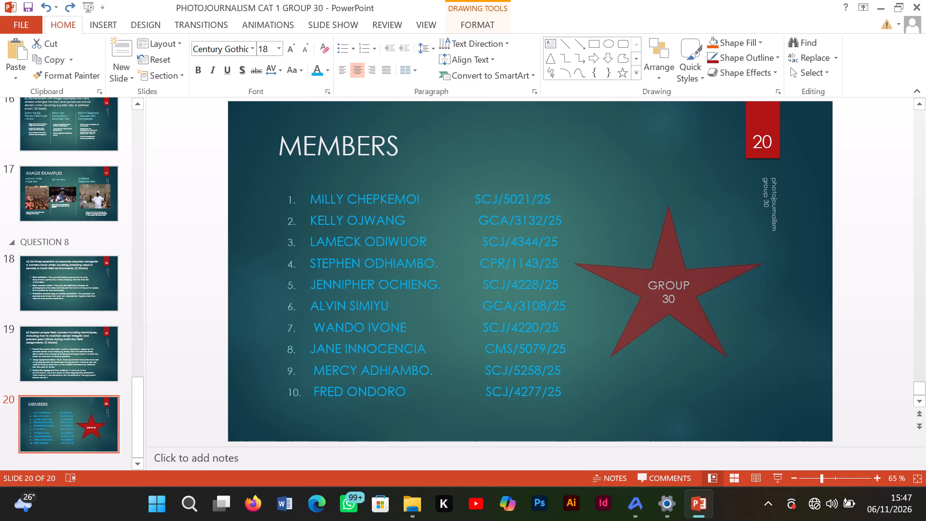
left_click_drag(666, 266, 640, 215)
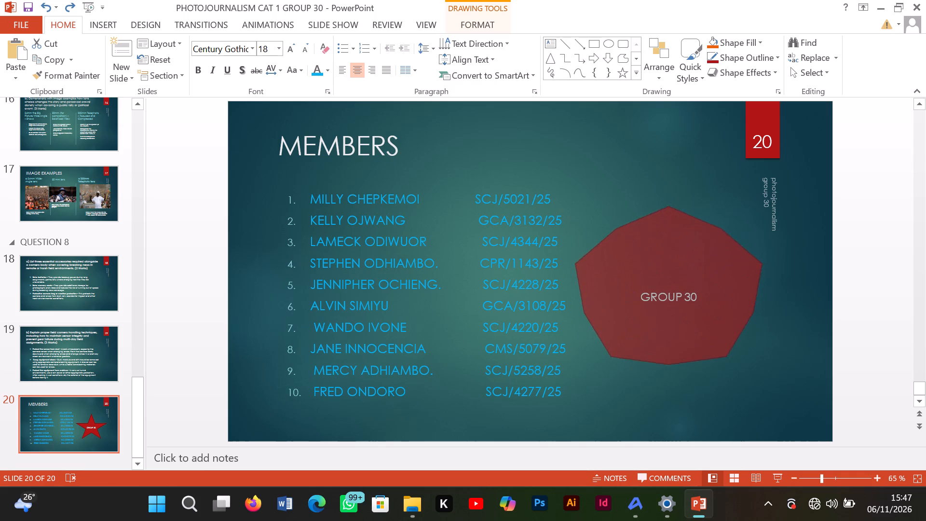
left_click_drag(640, 215, 663, 260)
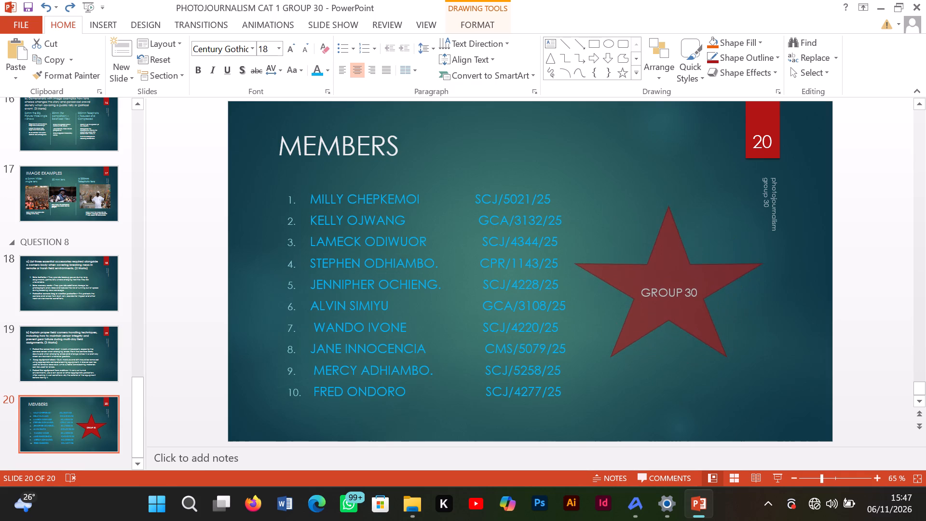
left_click_drag(663, 260, 680, 281)
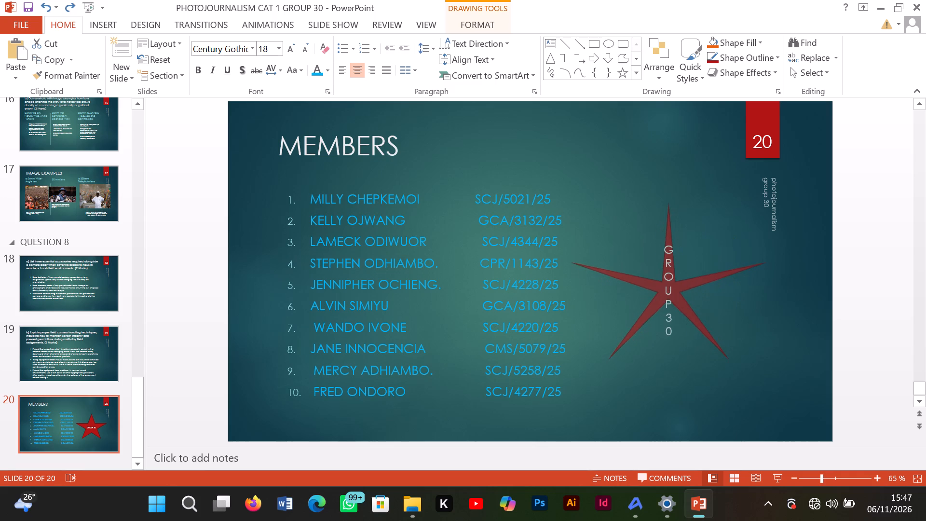
left_click_drag(680, 281, 626, 234)
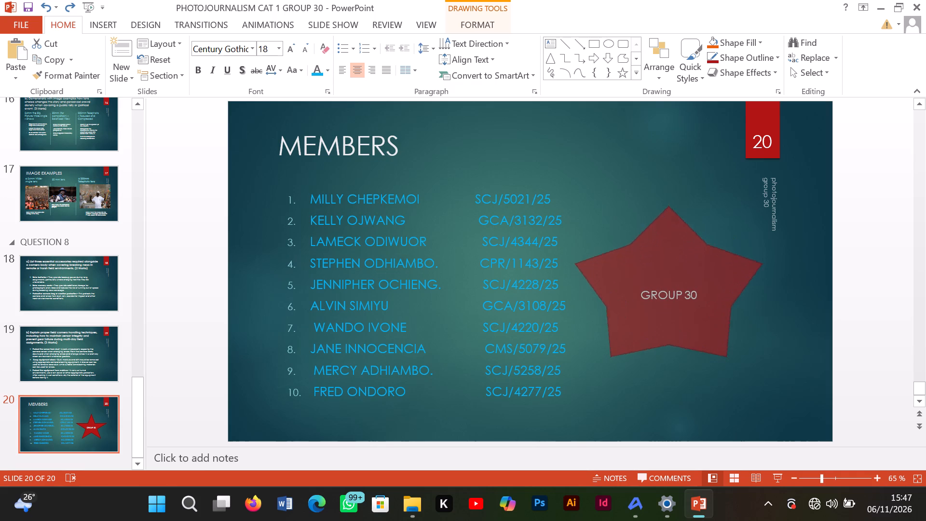
left_click_drag(626, 234, 637, 228)
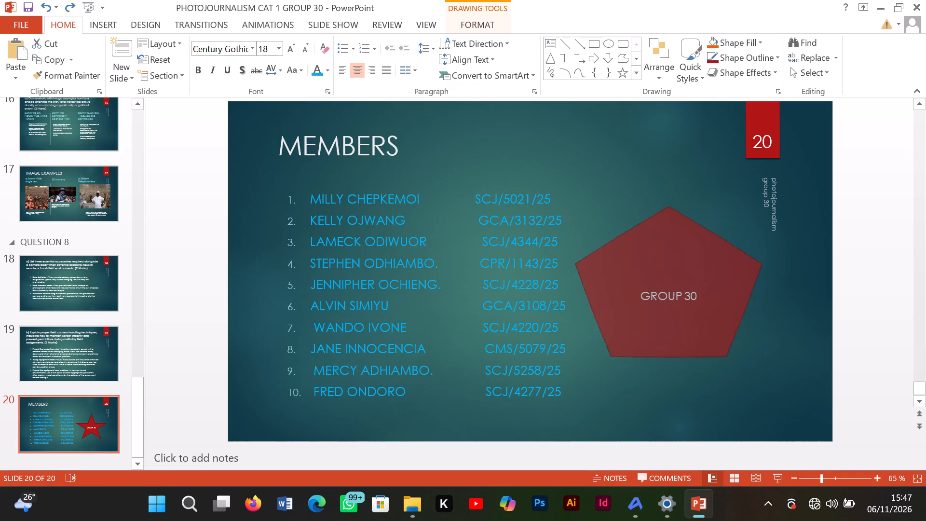
left_click_drag(637, 228, 667, 271)
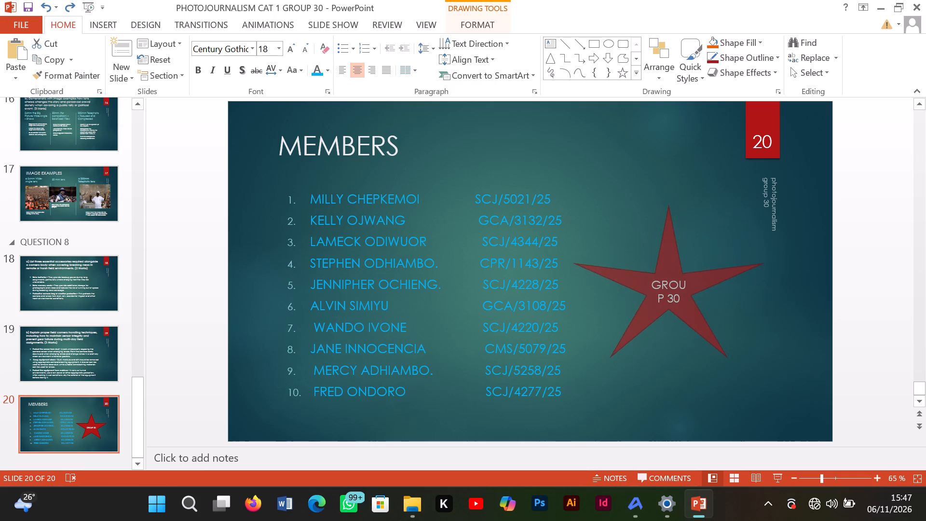
left_click_drag(667, 271, 656, 257)
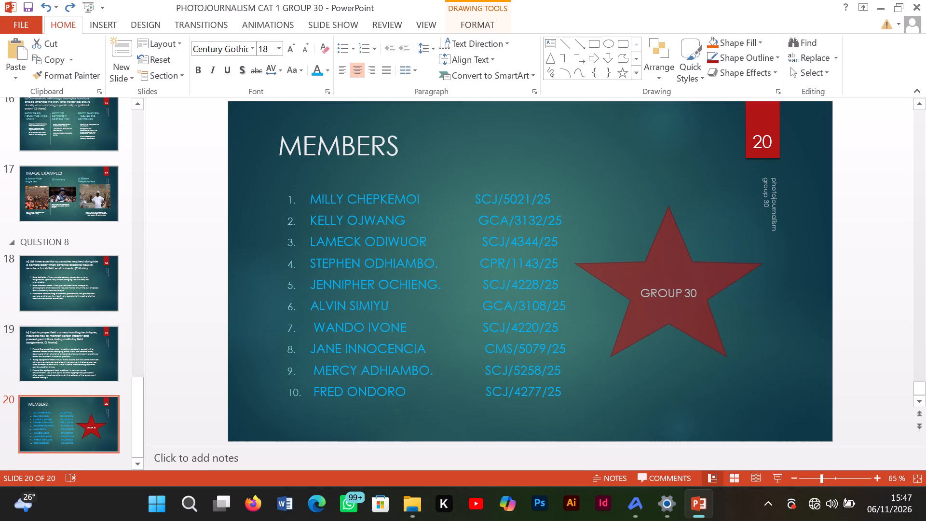
left_click_drag(656, 257, 655, 256)
left_click(708, 390)
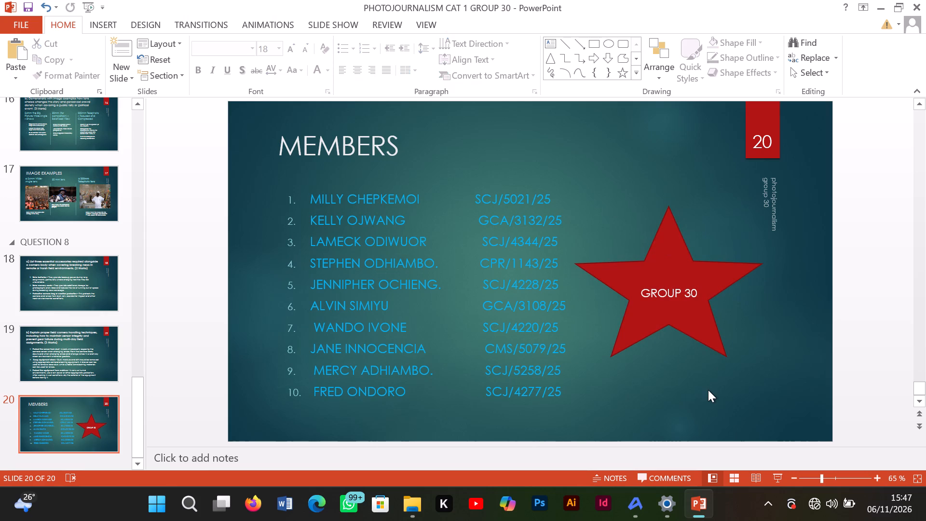
Restyle the star with preset shape styles, trying black and teal-green before applying the solid grey-blue one.
left_click(663, 235)
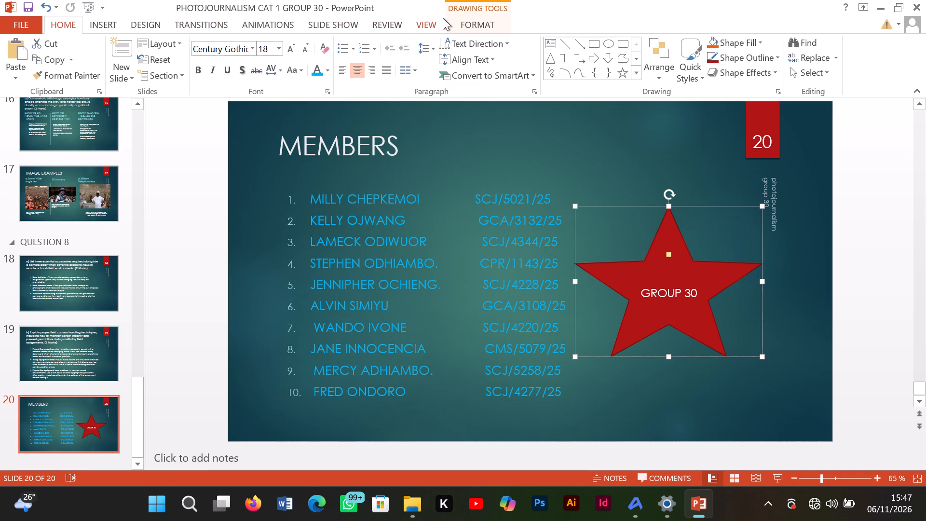
left_click(468, 24)
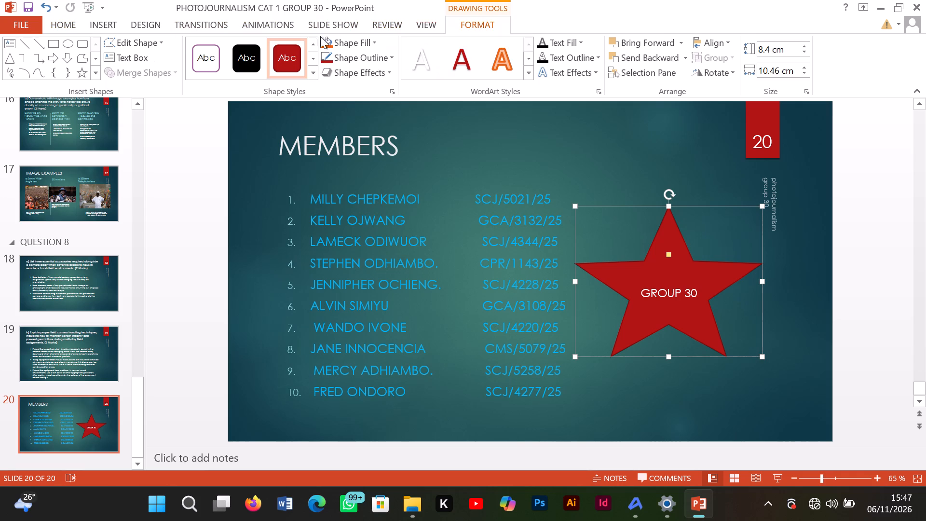
left_click(242, 56)
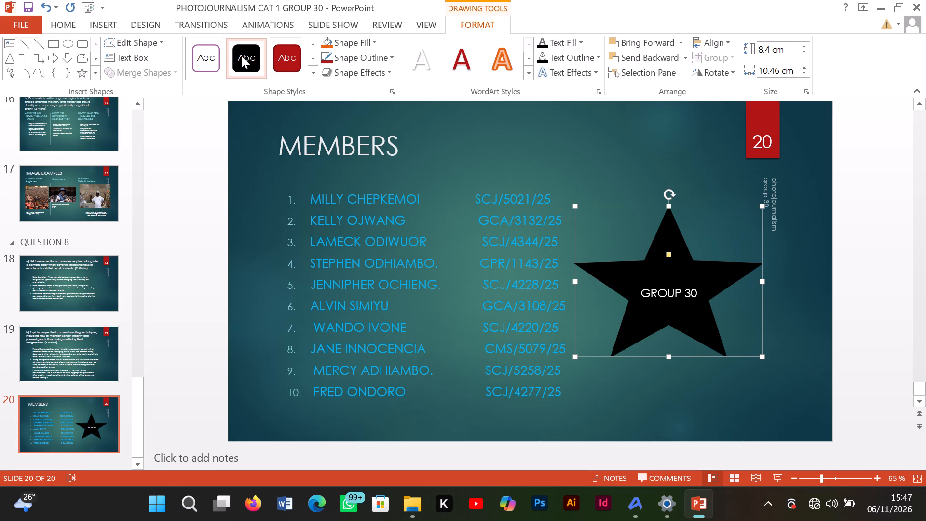
left_click(287, 54)
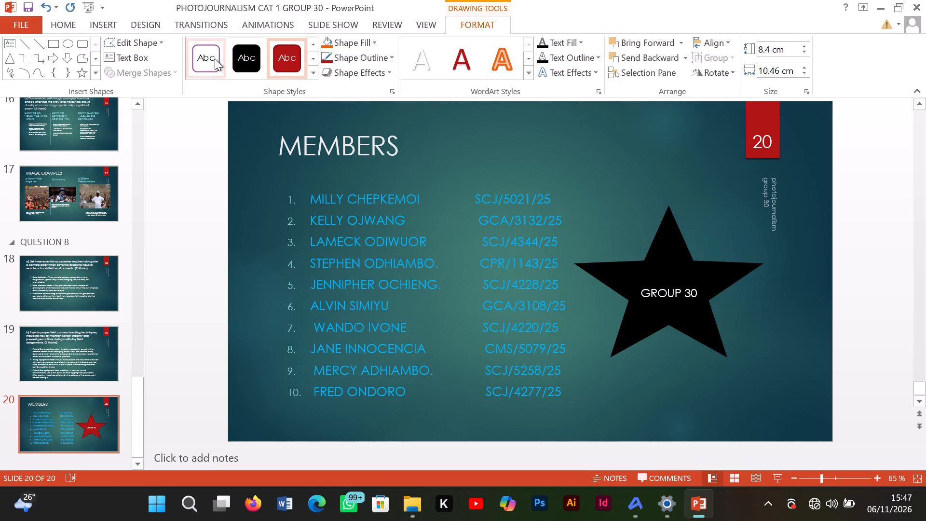
left_click(215, 58)
left_click(250, 60)
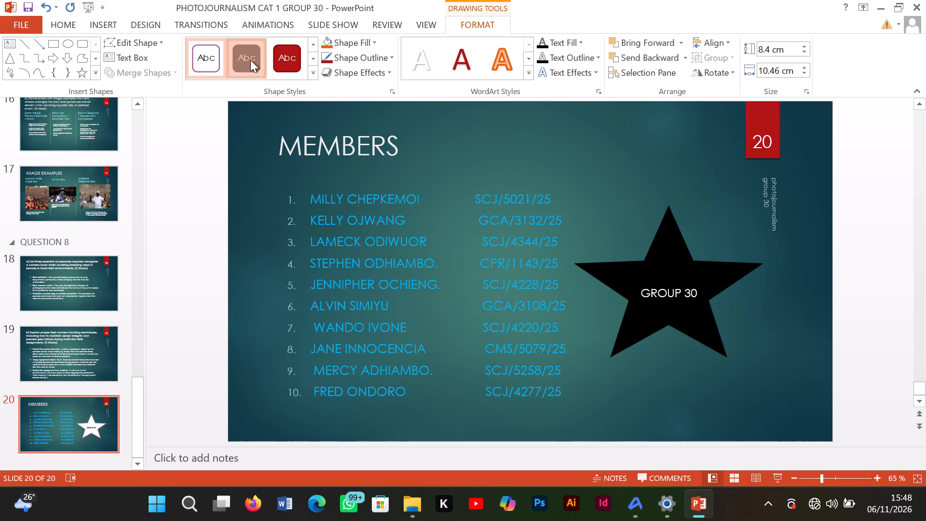
left_click(311, 55)
left_click(288, 55)
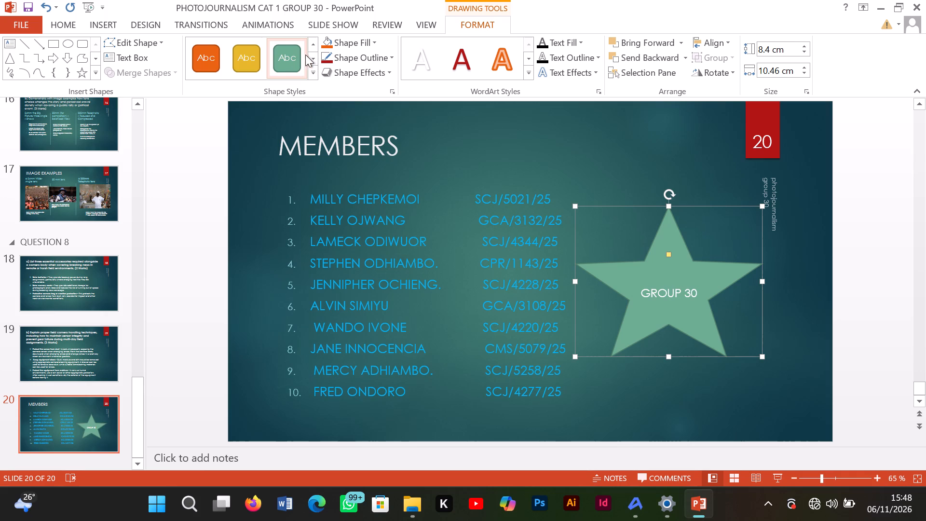
left_click(314, 60)
left_click(209, 60)
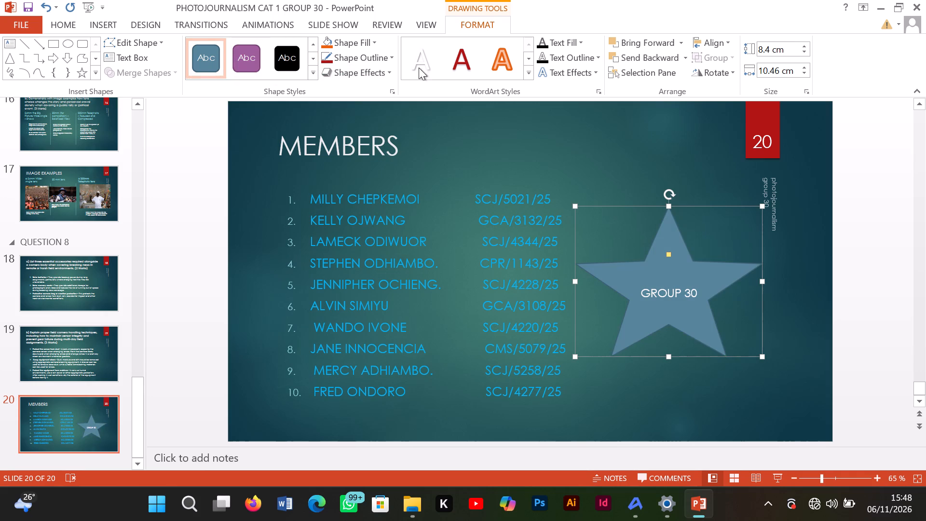
Restyle the star's GROUP 30 label with preset WordArt styles, trying red, orange, blue and pale green before applying the grey-blue one with a dark outline.
left_click(459, 62)
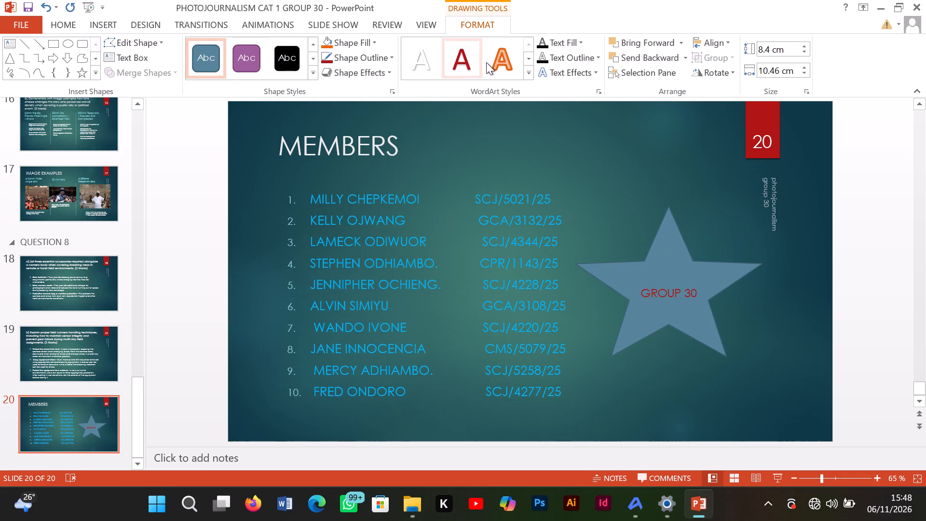
left_click(486, 62)
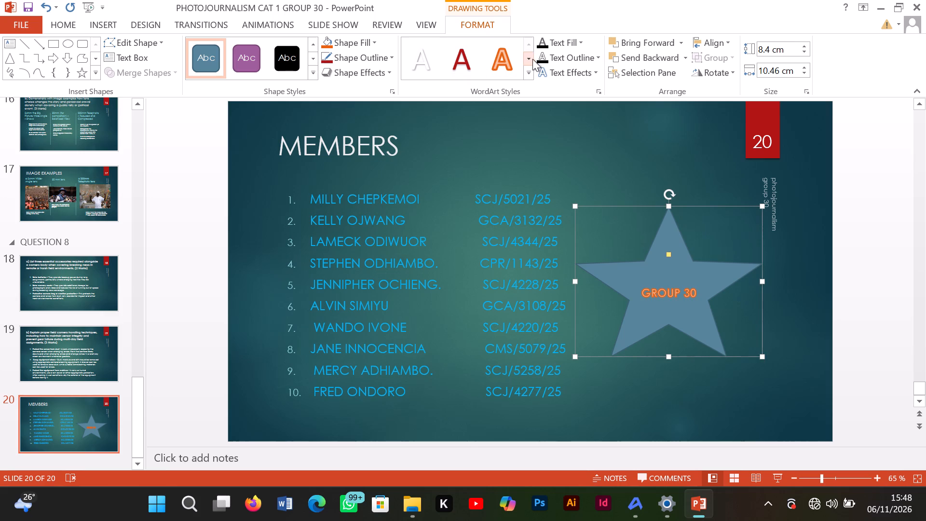
left_click(531, 57)
left_click(531, 57)
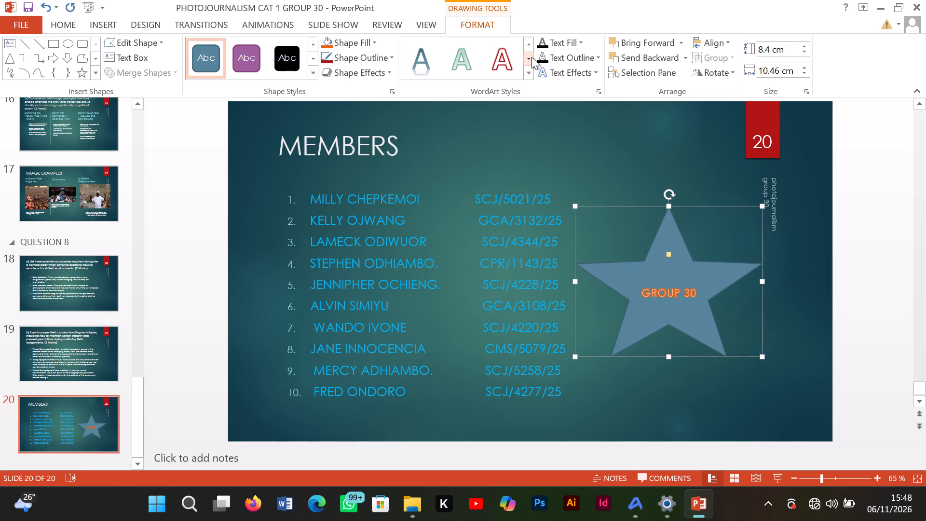
left_click(420, 58)
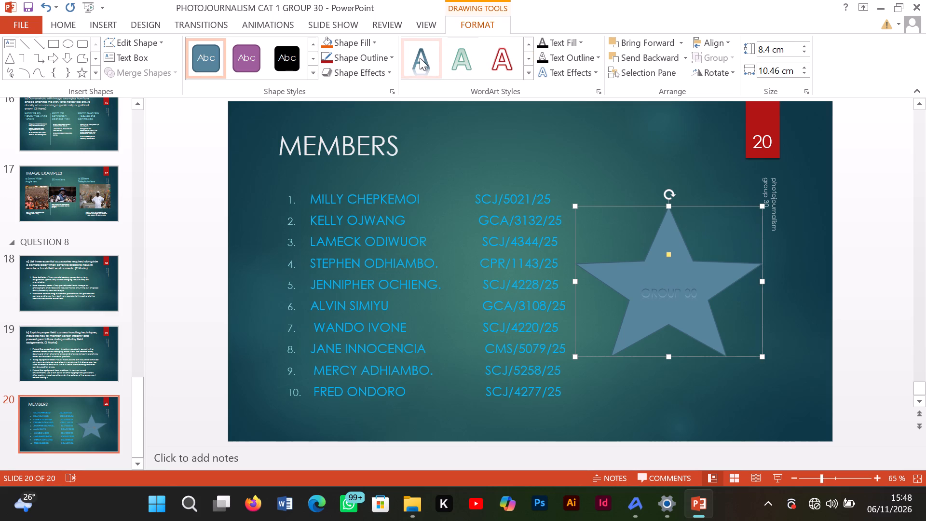
left_click(459, 68)
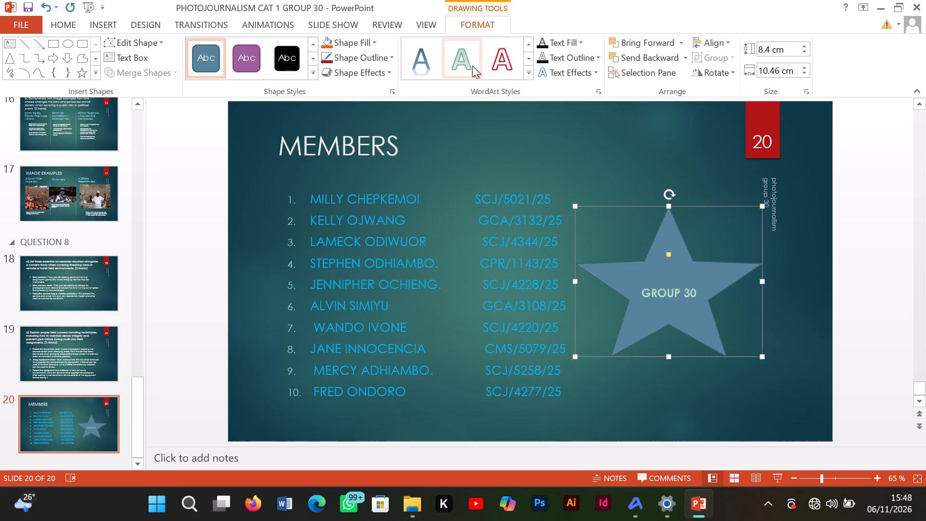
left_click(528, 58)
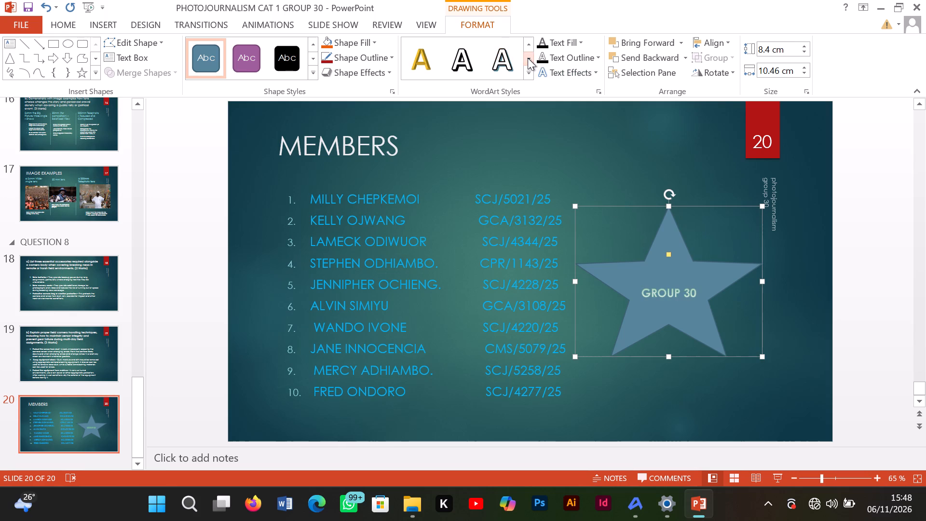
left_click(531, 61)
left_click(427, 66)
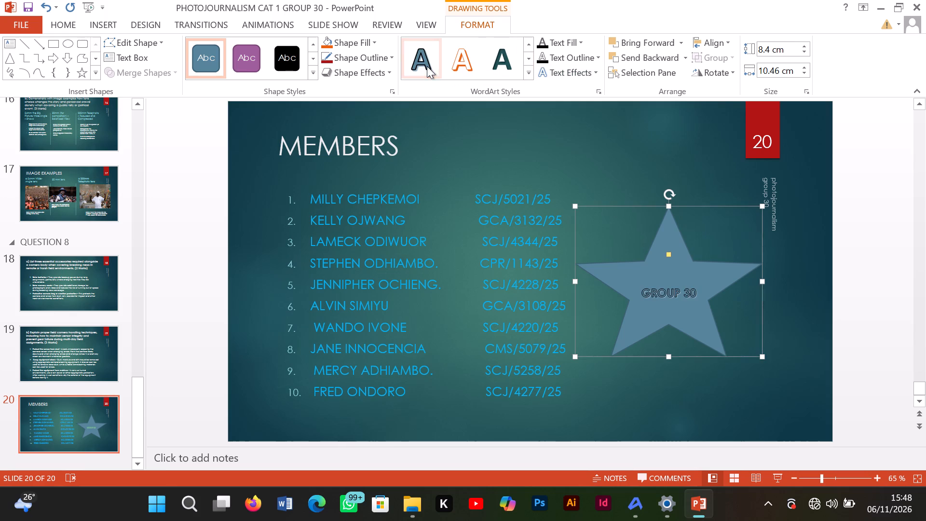
Set the font size of the word GROUP in the star's label to 20.
left_click(672, 295)
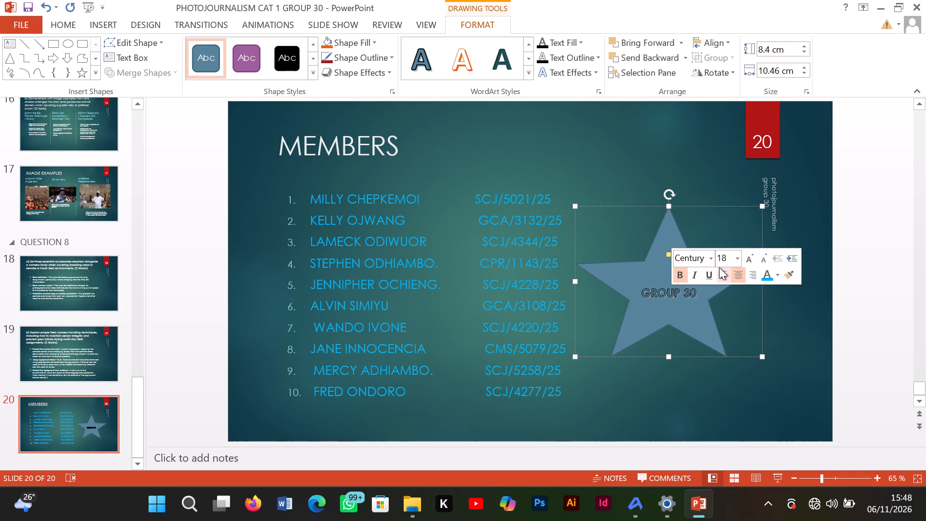
left_click(736, 259)
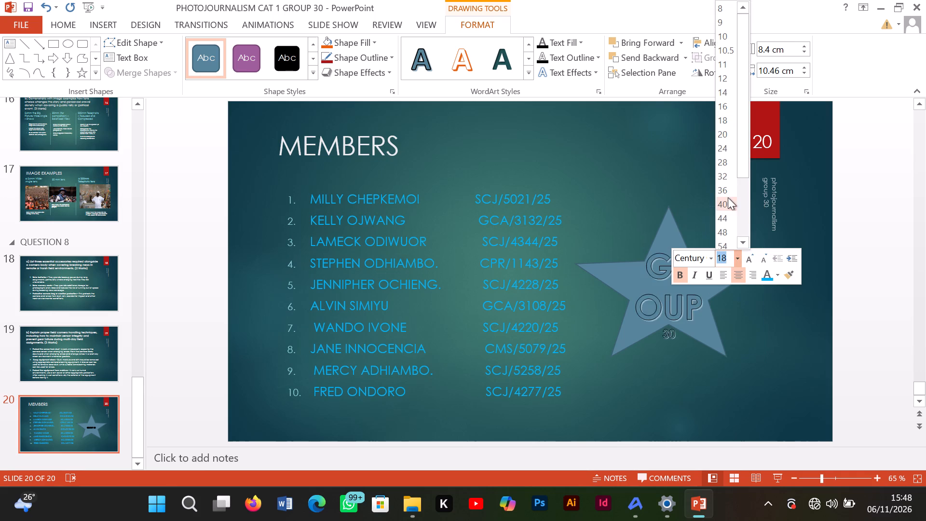
left_click(726, 133)
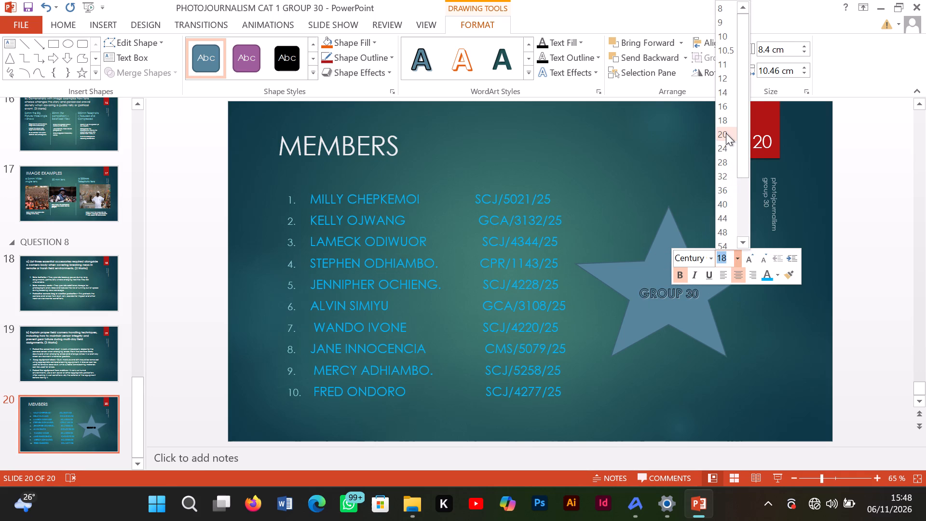
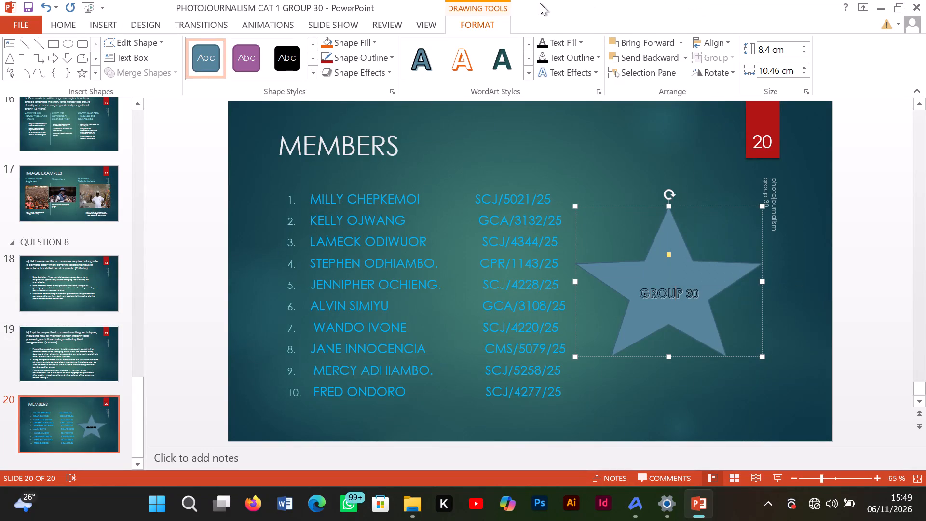
Animate the GROUP 30 star on the MEMBERS slide, trying Wipe before applying the Shape entrance effect.
left_click(331, 28)
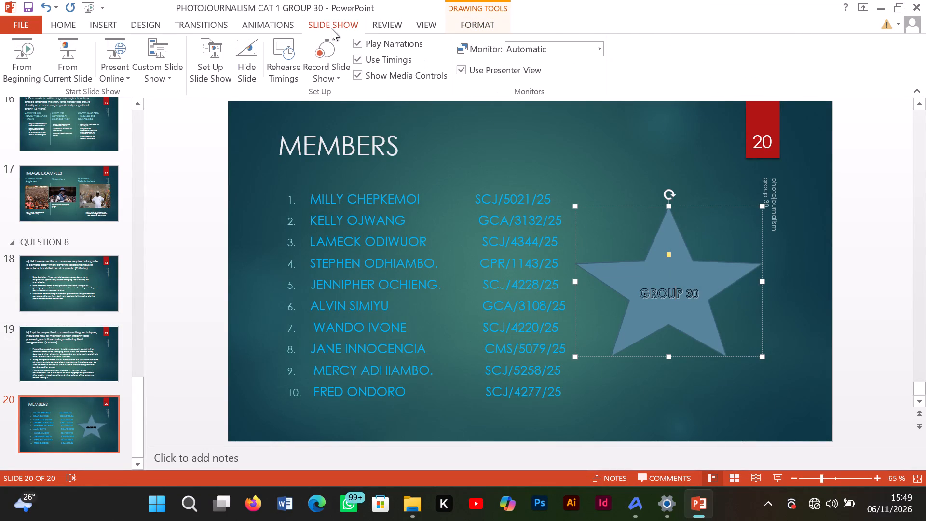
left_click(277, 24)
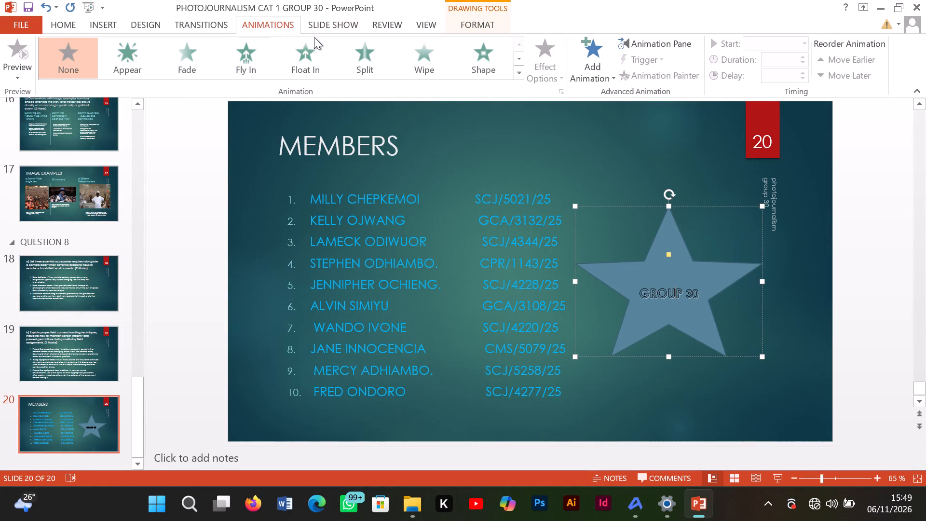
left_click(430, 53)
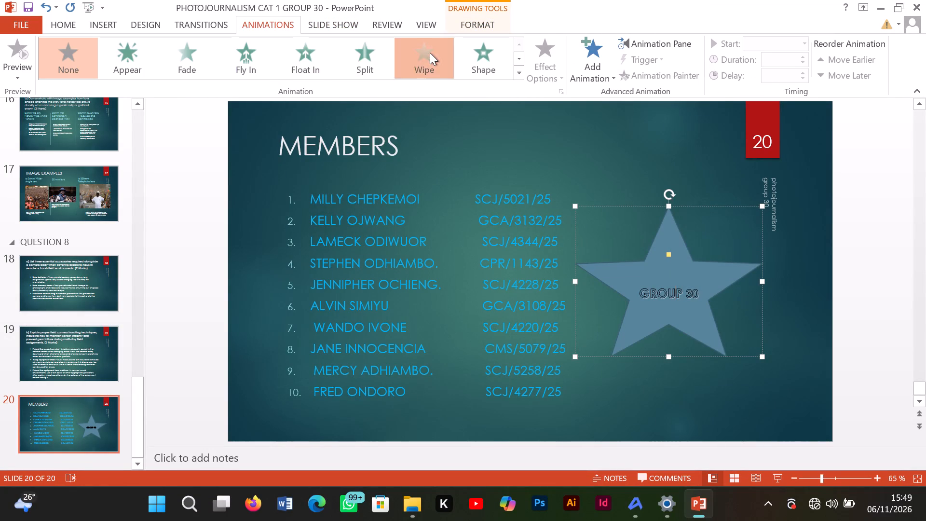
left_click(430, 53)
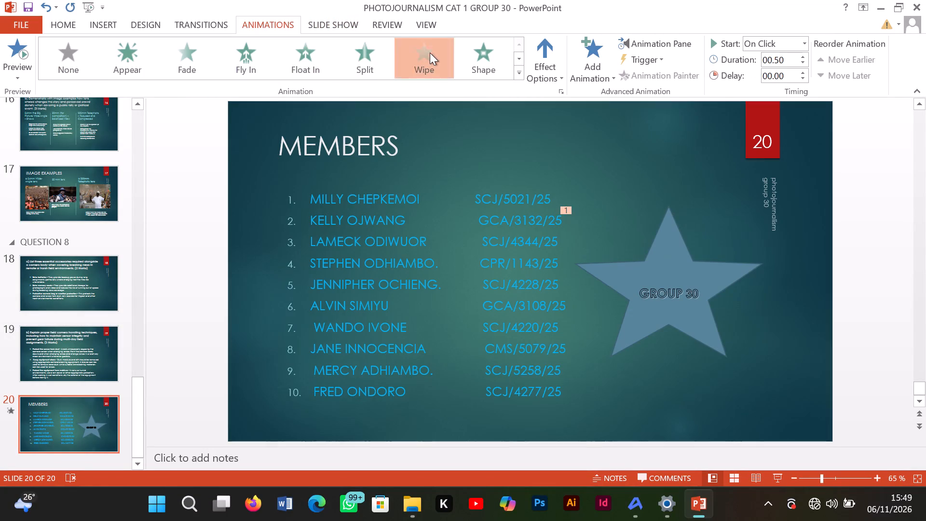
left_click(480, 57)
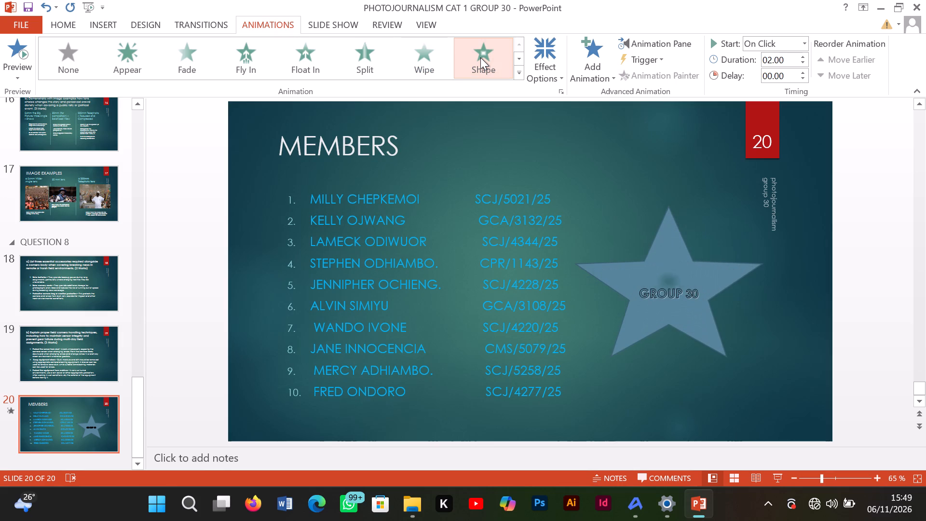
left_click(480, 57)
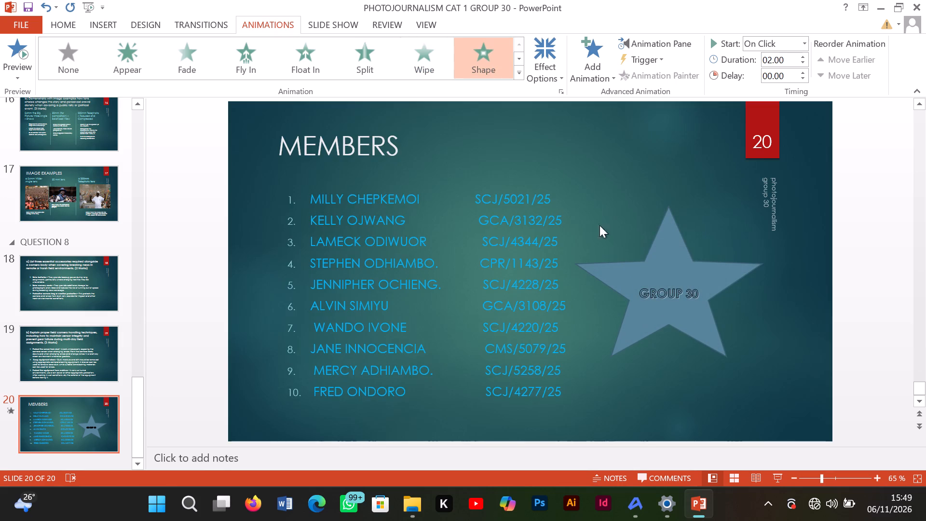
Cut the GROUP 30 star from the MEMBERS slide and paste it onto the opening PHOTOJOURNALISM slide.
left_click(635, 256)
left_click(647, 280)
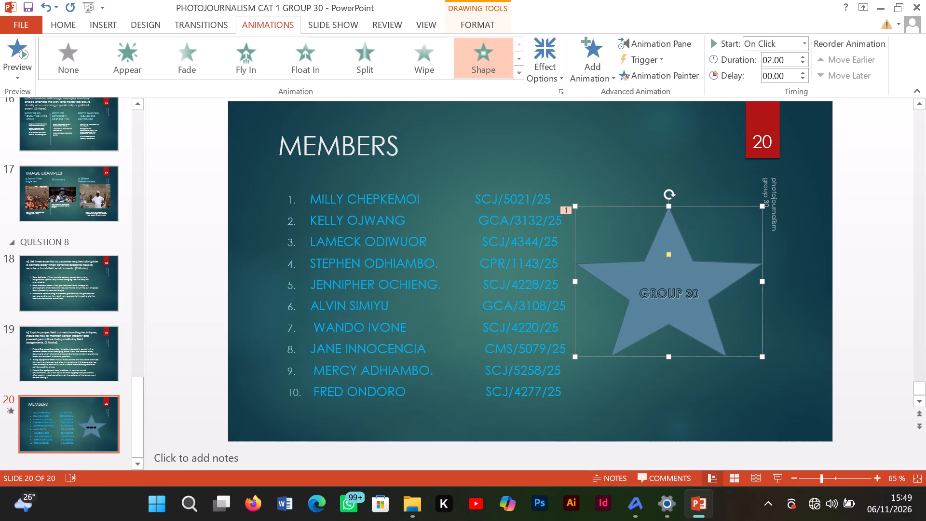
key("ctrl+x")
left_click(647, 280)
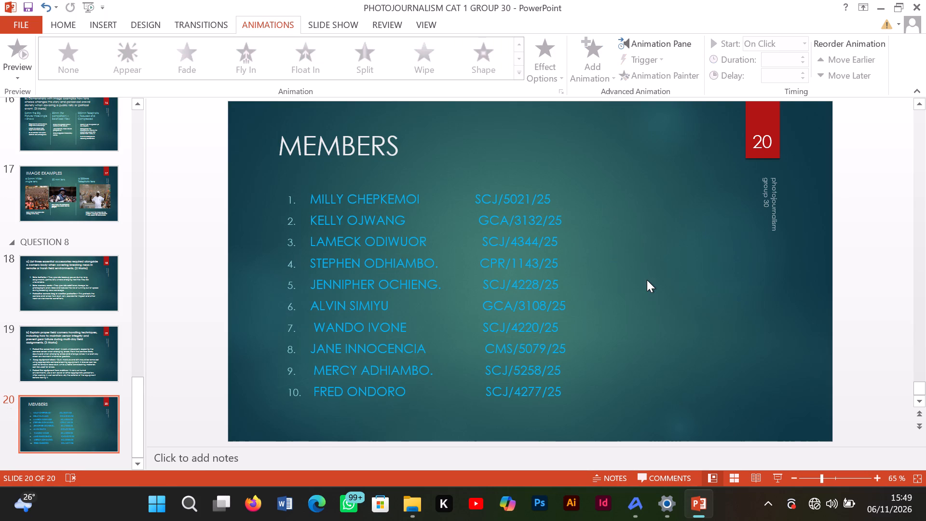
scroll(95, 186, "up", 4)
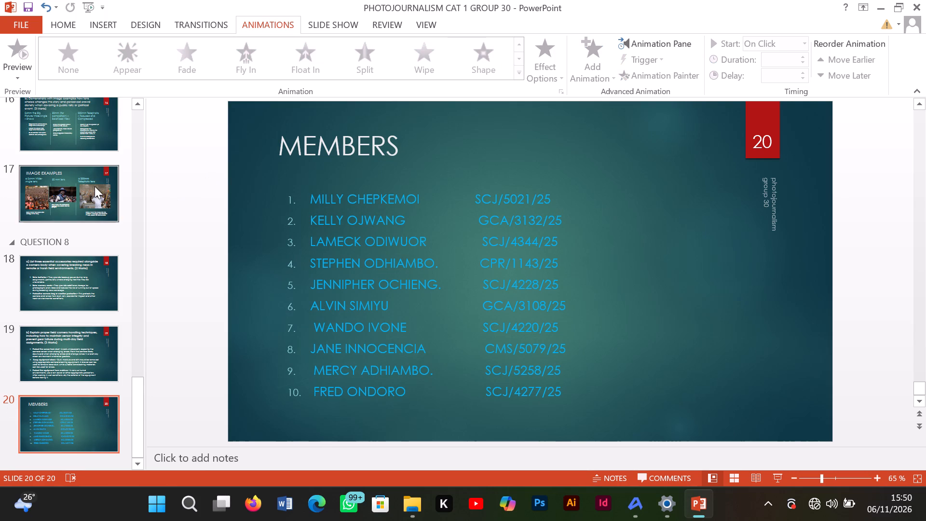
scroll(95, 186, "up", 11)
left_click(85, 167)
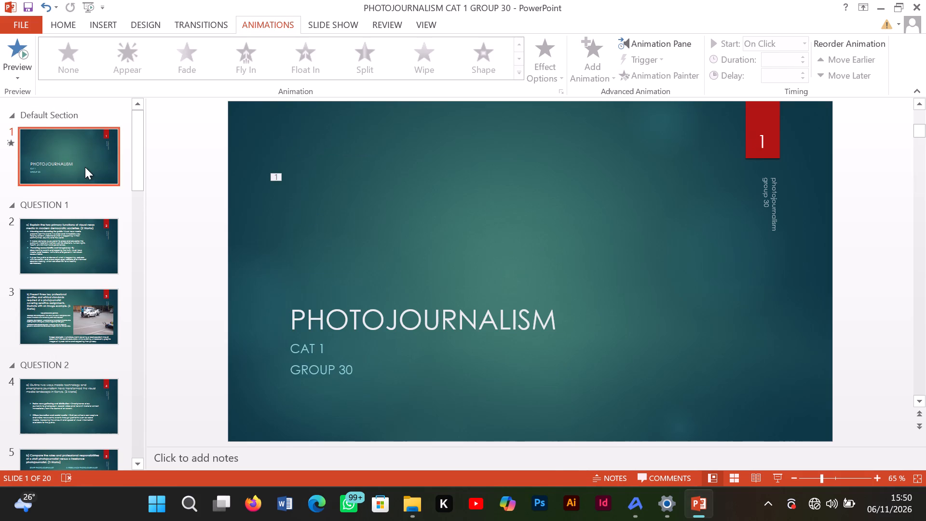
left_click(619, 239)
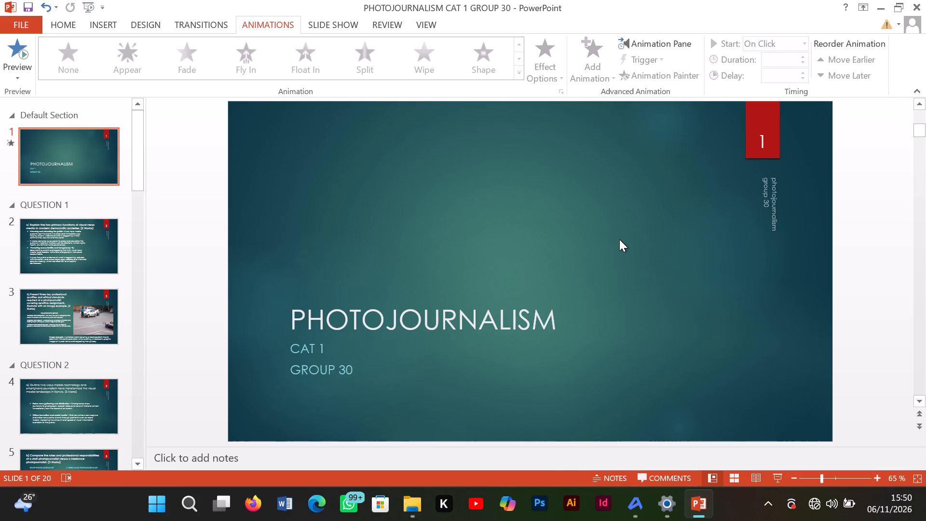
key("ctrl+v")
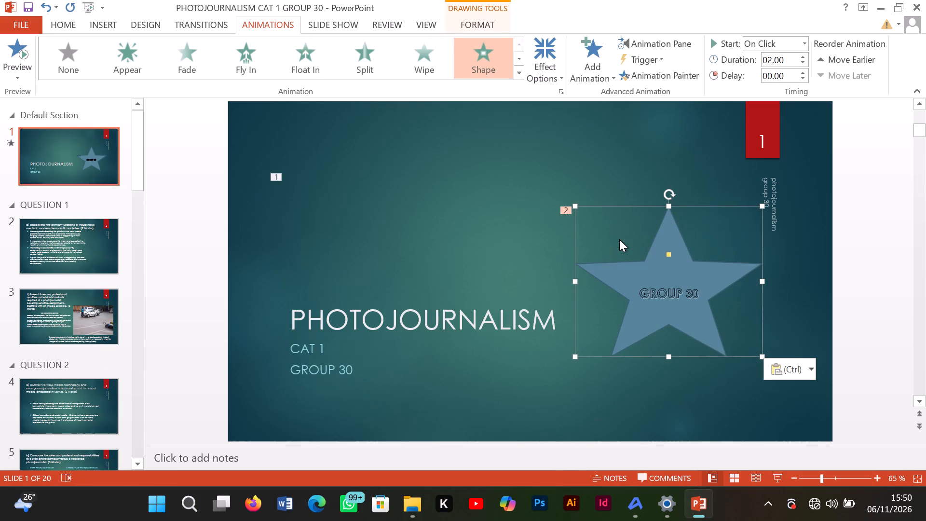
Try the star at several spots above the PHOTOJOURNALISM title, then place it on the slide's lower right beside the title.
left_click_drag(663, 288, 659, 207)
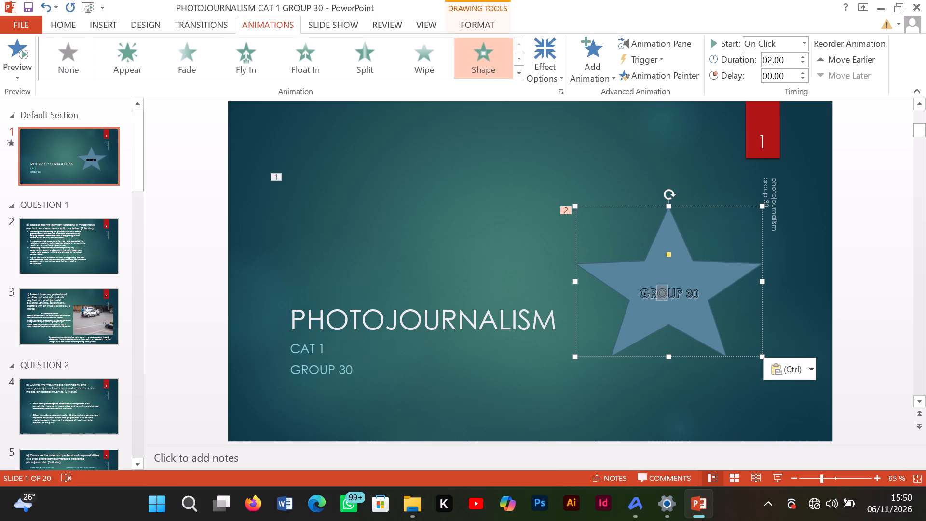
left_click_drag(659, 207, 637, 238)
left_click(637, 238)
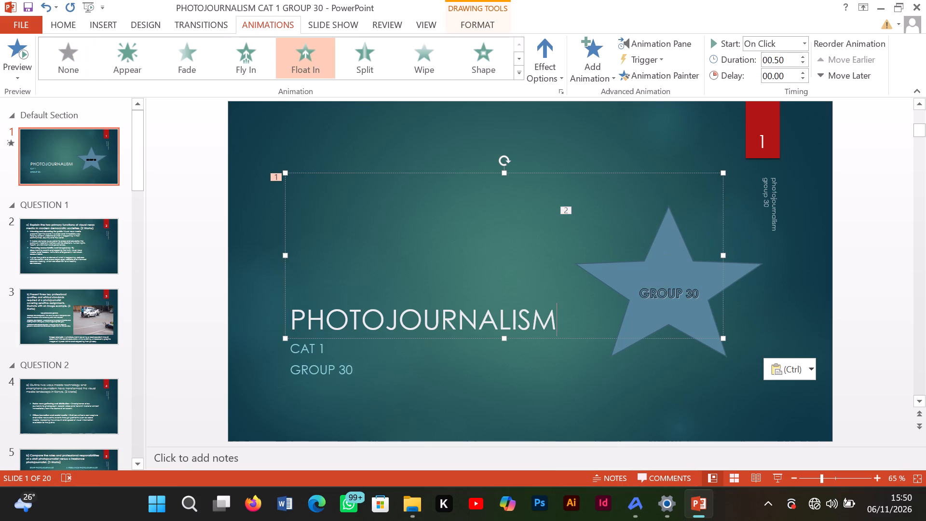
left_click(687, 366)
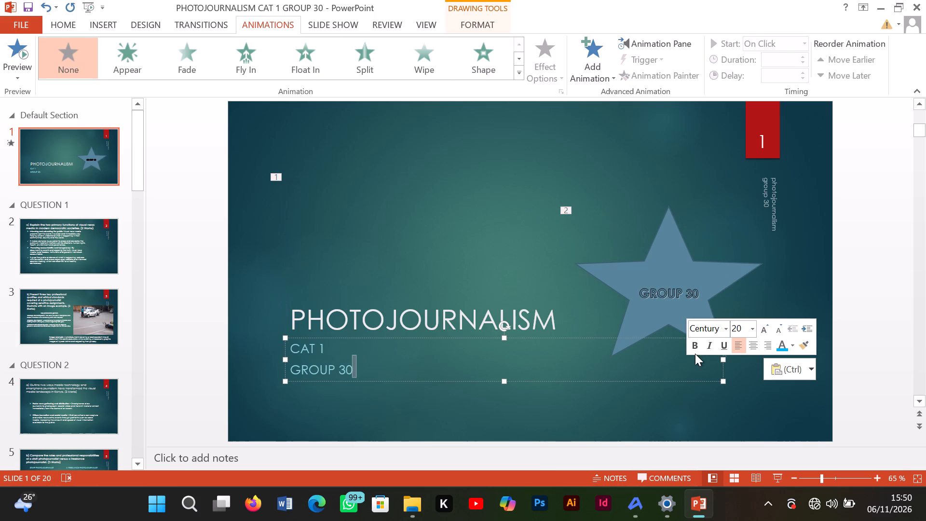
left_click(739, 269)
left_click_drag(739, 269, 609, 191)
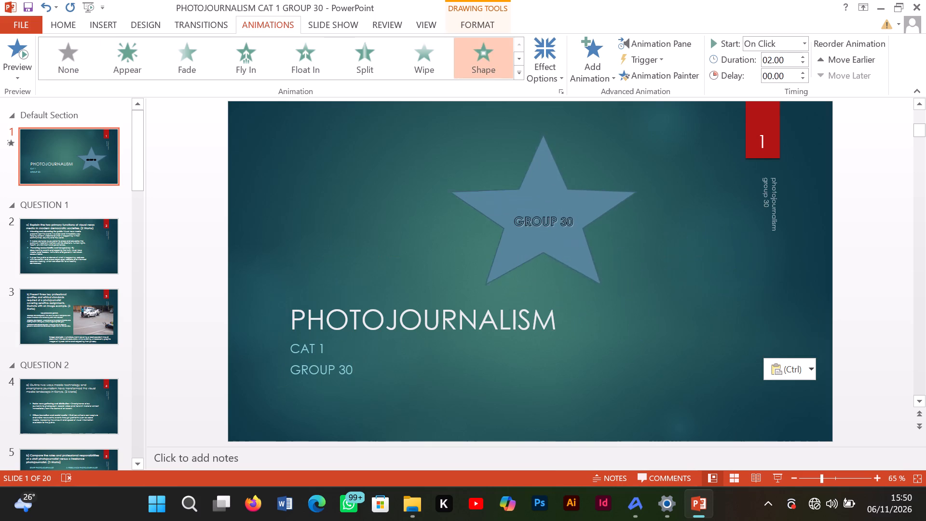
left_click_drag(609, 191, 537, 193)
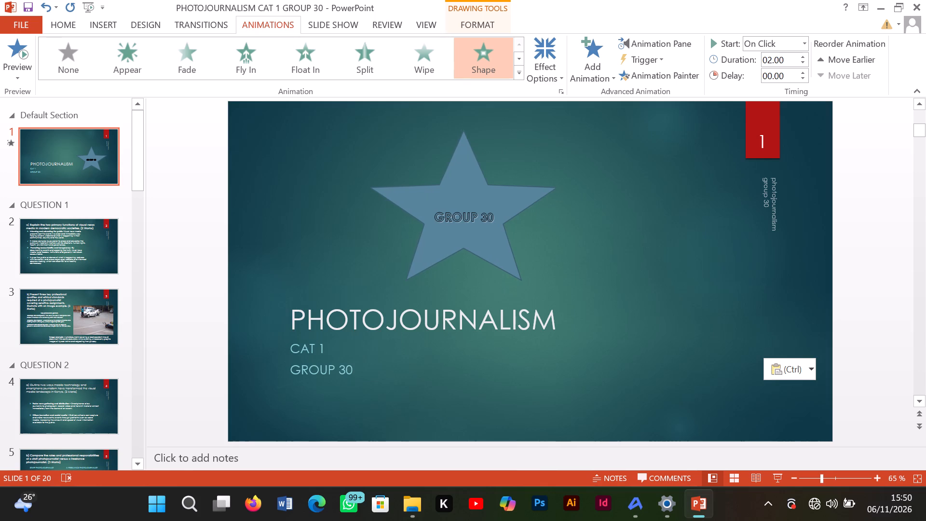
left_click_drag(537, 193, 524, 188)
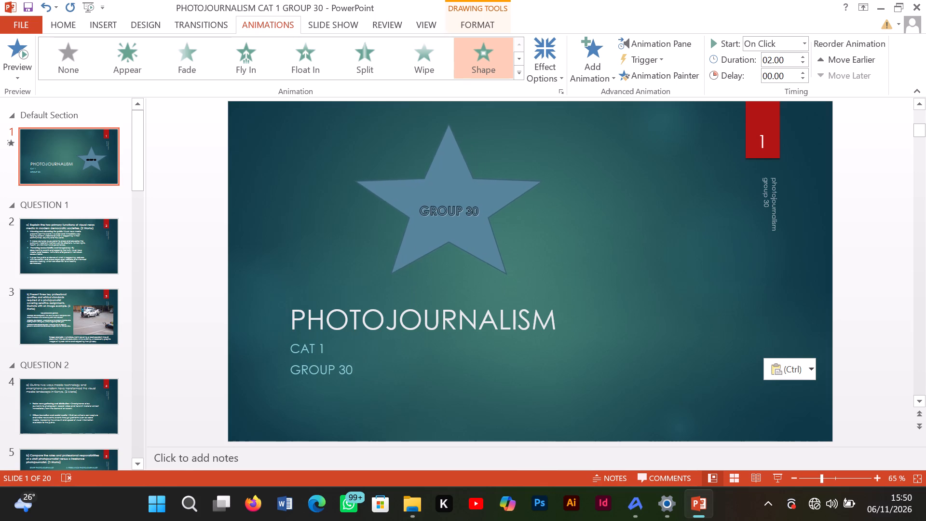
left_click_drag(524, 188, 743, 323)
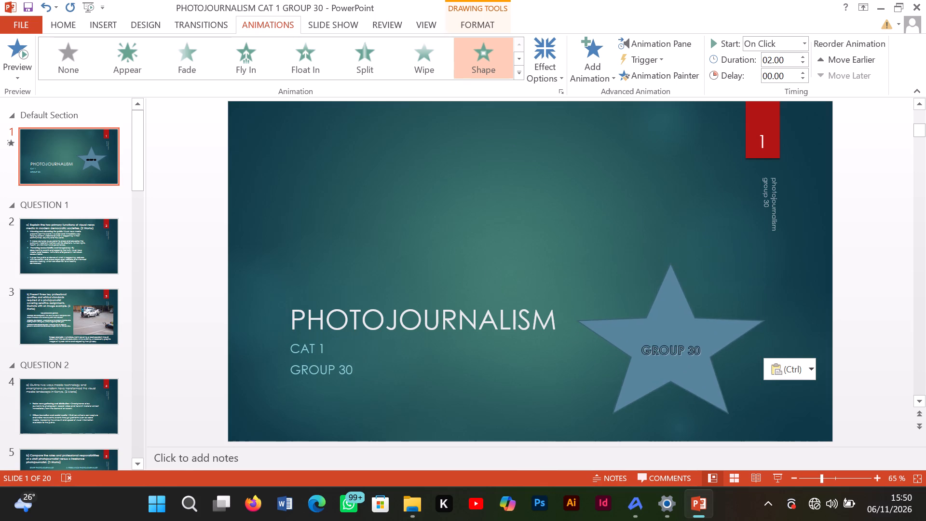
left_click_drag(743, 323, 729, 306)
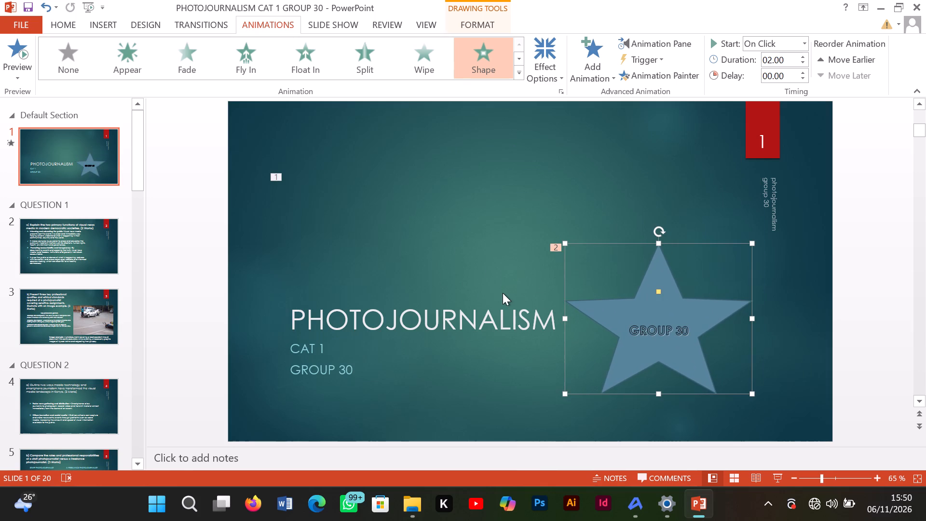
Move the PHOTOJOURNALISM title up and slightly left, leaving a clear gap above the CAT 1 subtitle.
left_click(496, 305)
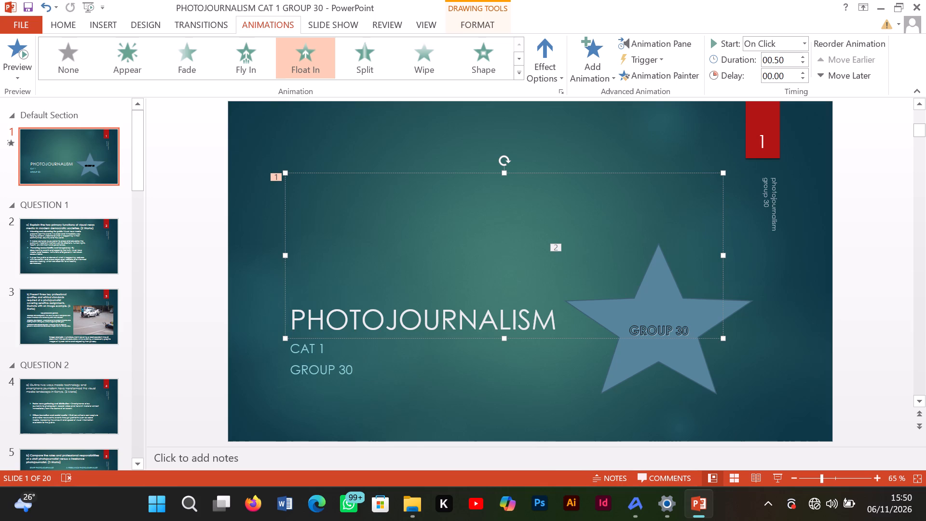
left_click_drag(281, 260, 256, 193)
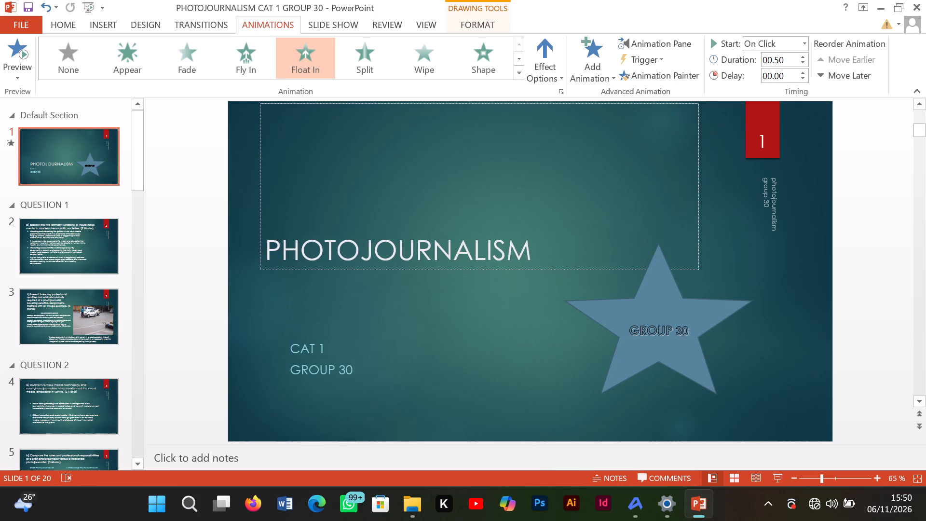
left_click_drag(256, 193, 277, 193)
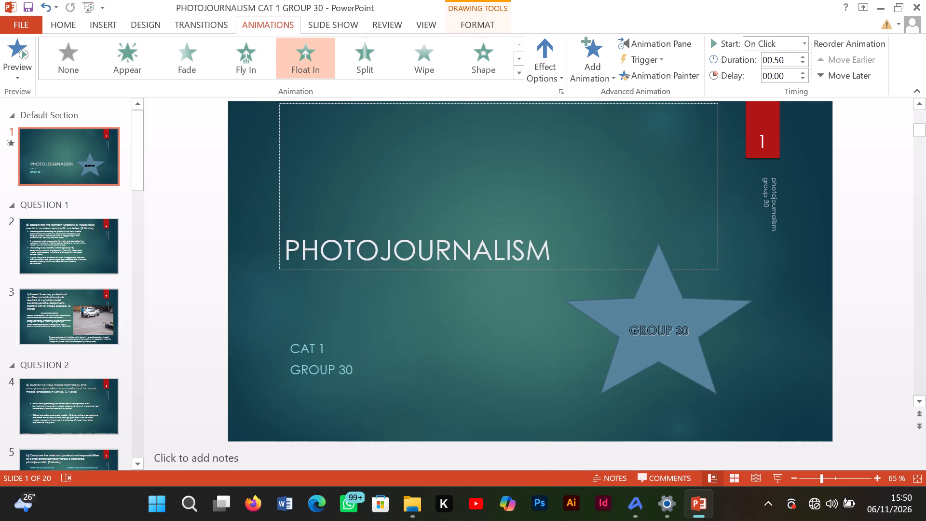
left_click_drag(277, 193, 327, 204)
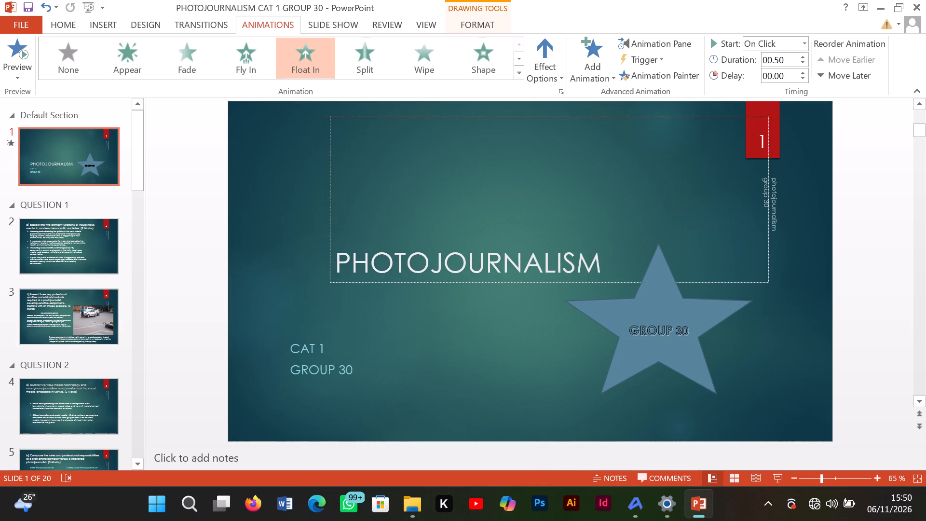
left_click_drag(327, 204, 309, 191)
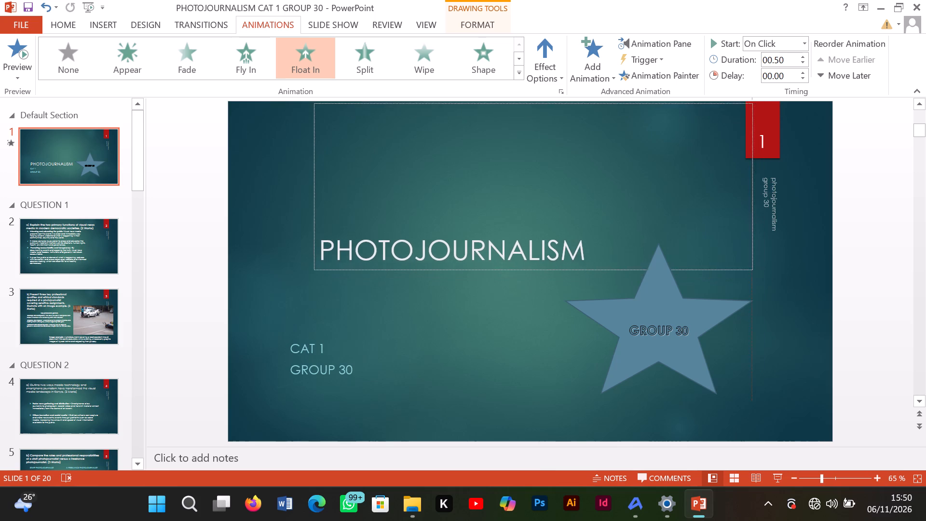
left_click_drag(309, 191, 265, 183)
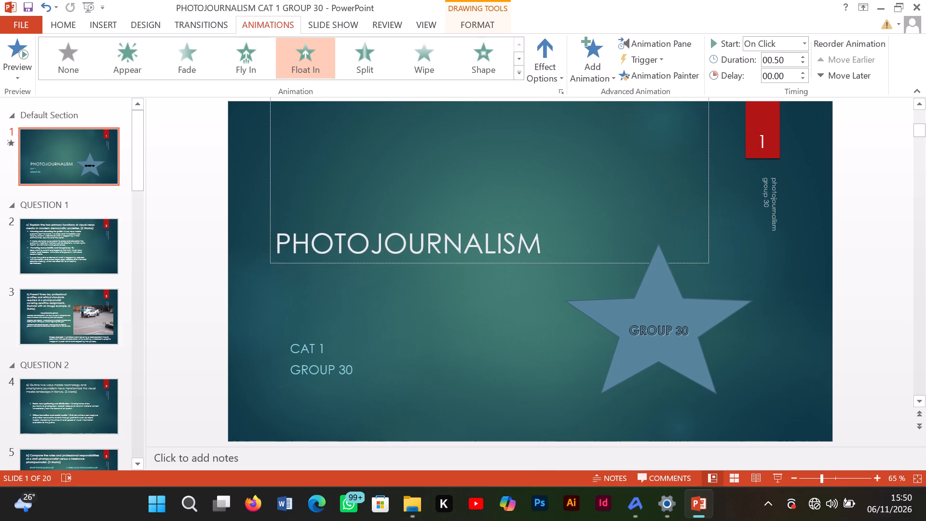
left_click_drag(265, 183, 264, 180)
Move the star left so it sits below the end of the PHOTOJOURNALISM title, beside the CAT 1 GROUP 30 subtitle.
left_click_drag(674, 308, 654, 316)
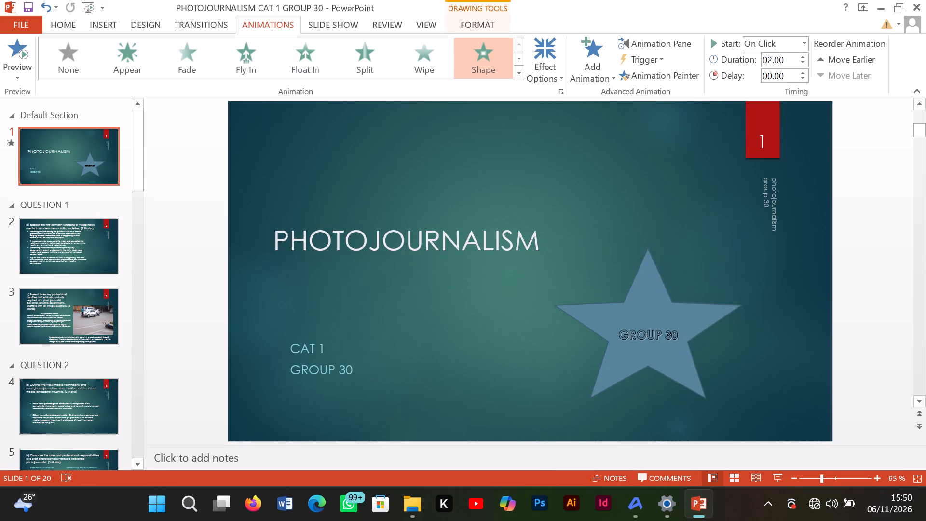
left_click_drag(654, 316, 557, 321)
left_click(748, 325)
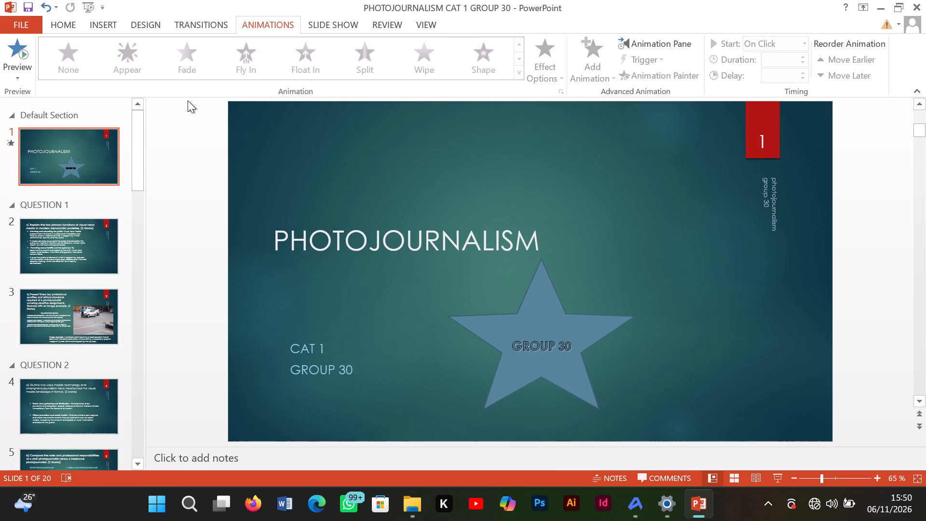
Preview the animations on the opening PHOTOJOURNALISM slide.
left_click(74, 231)
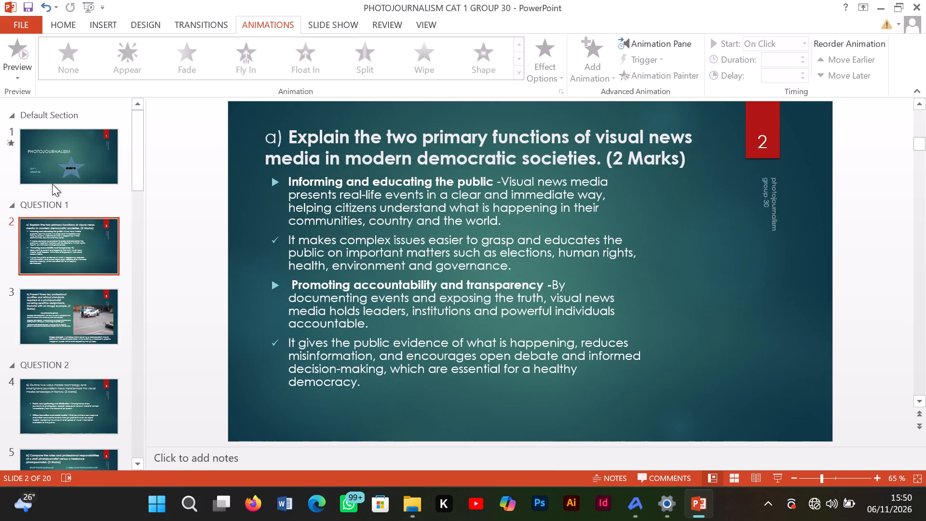
left_click(52, 184)
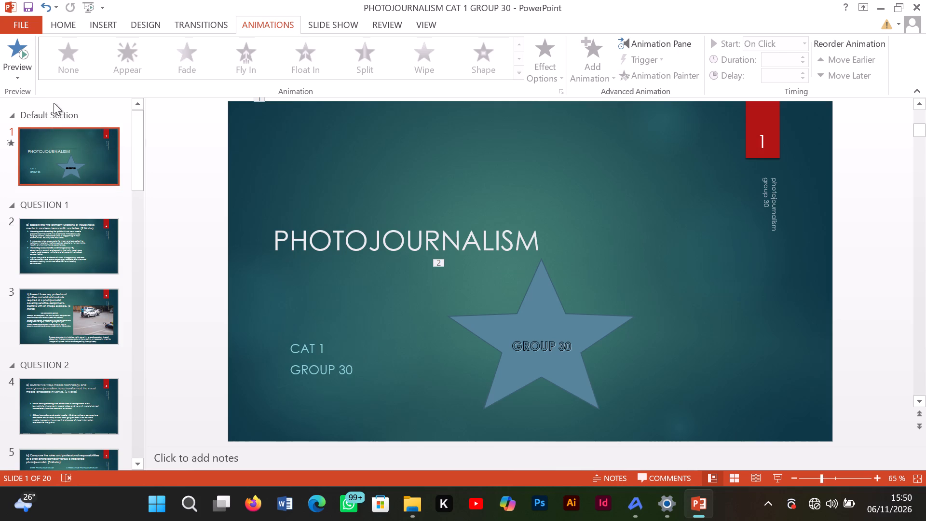
left_click(27, 61)
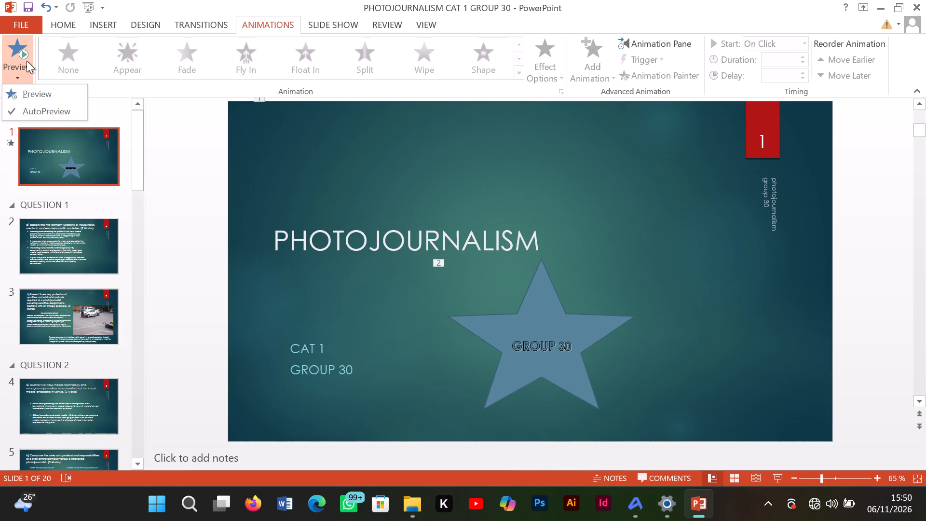
left_click(19, 49)
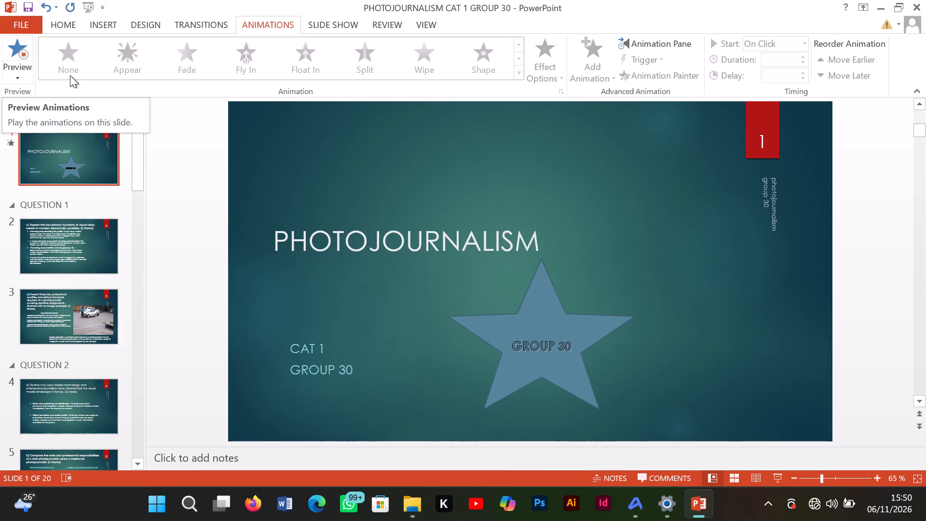
Remove the Float In animation from the PHOTOJOURNALISM title.
left_click(278, 237)
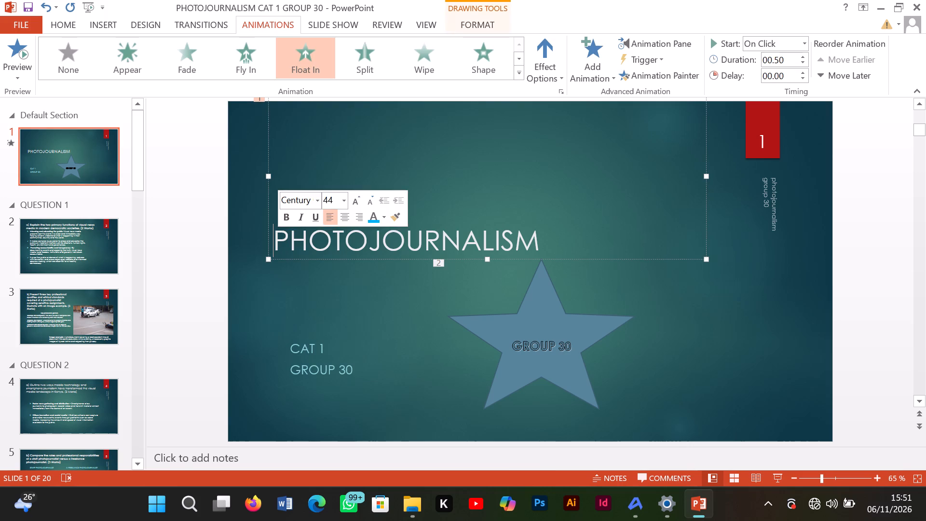
left_click(70, 56)
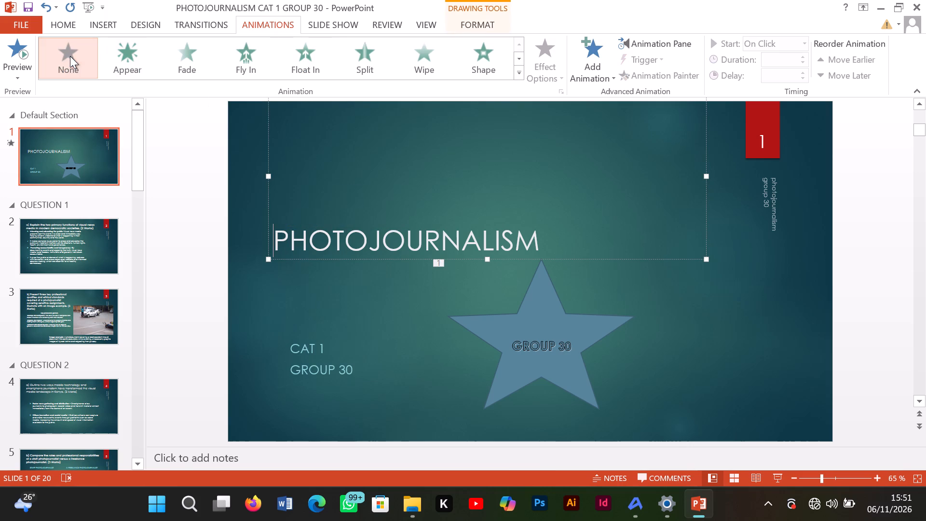
left_click(338, 287)
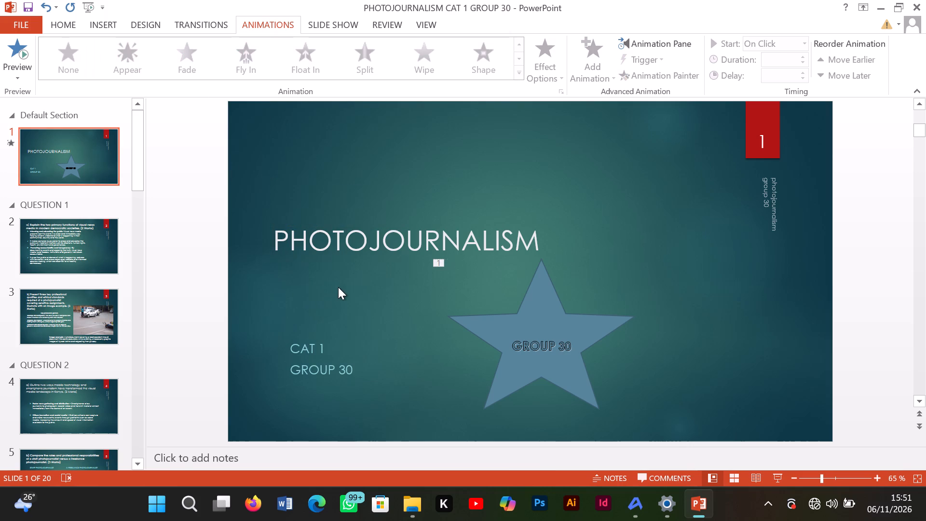
Preview the animations remaining on the opening PHOTOJOURNALISM slide.
left_click(21, 54)
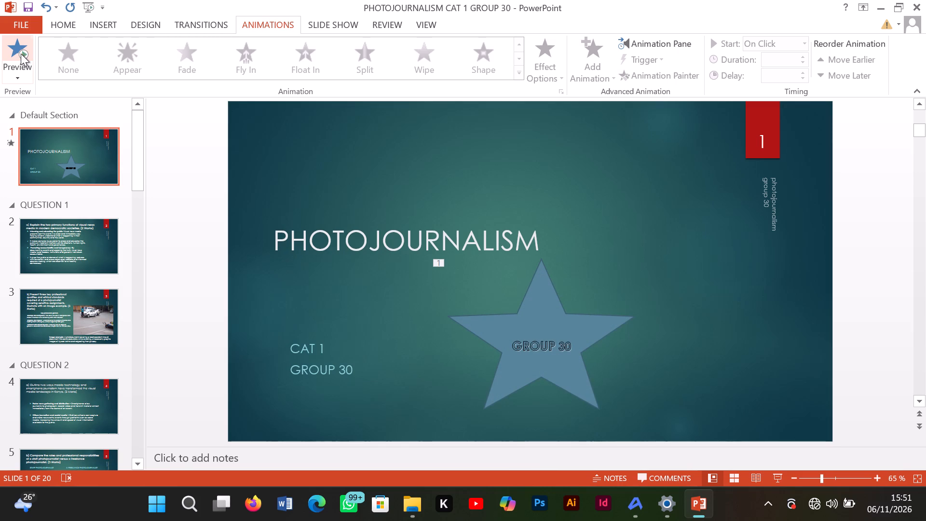
Set the duration of the GROUP 30 star's Shape animation to 01.50.
left_click(535, 340)
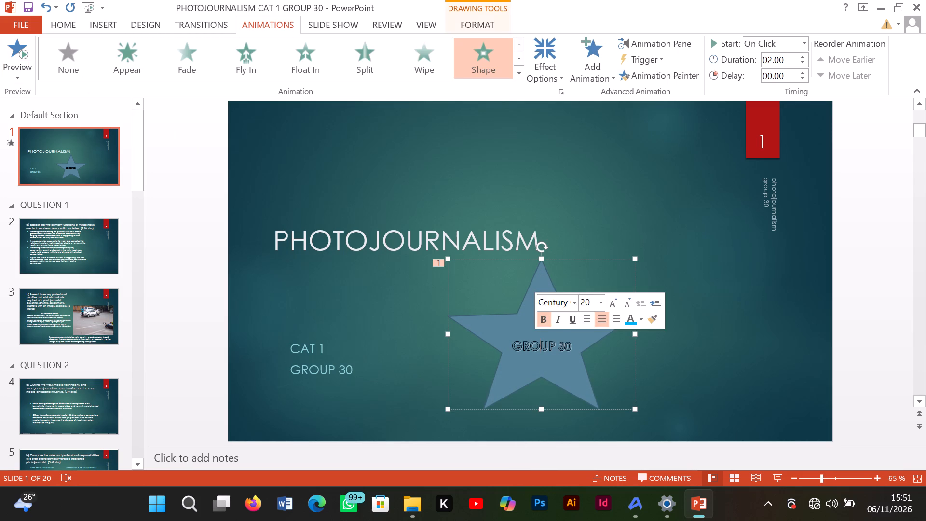
left_click(804, 55)
left_click(803, 64)
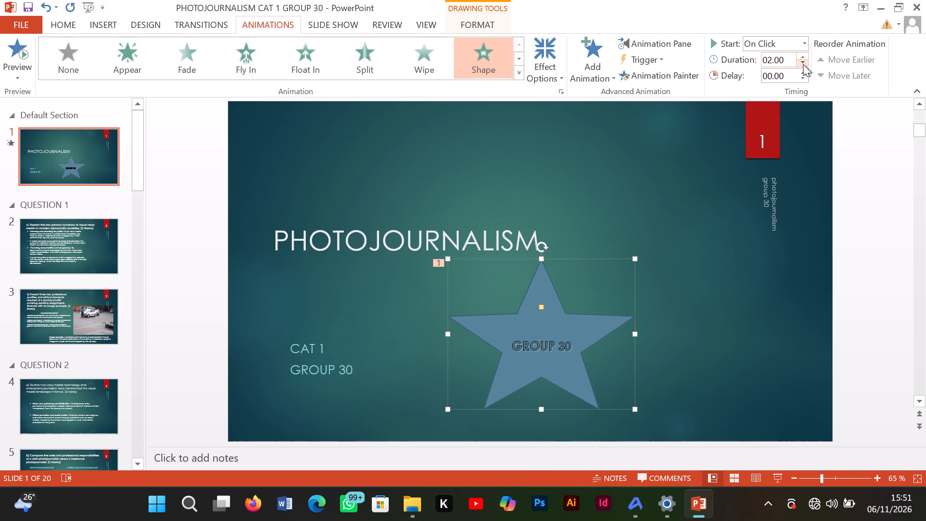
left_click(803, 64)
left_click(803, 64)
left_click(362, 292)
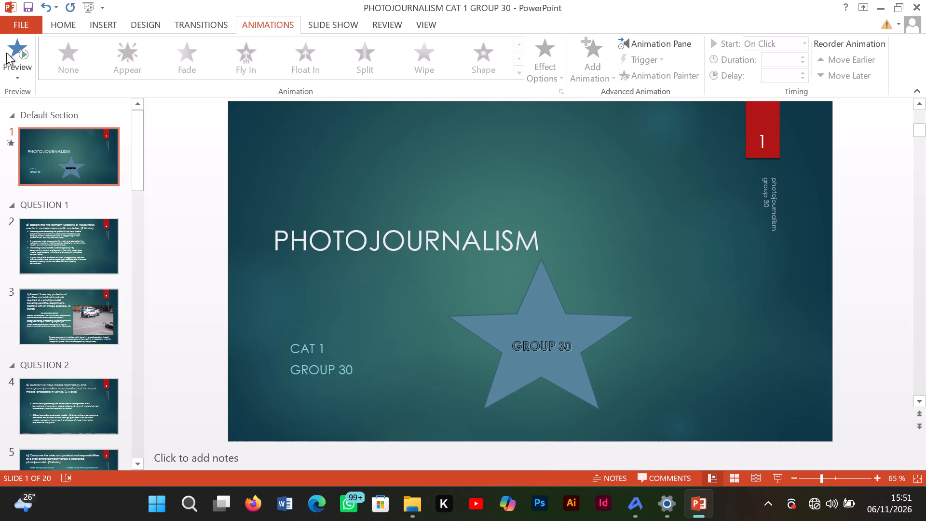
Preview the opening slide's star animation several times to check its speed.
left_click(25, 49)
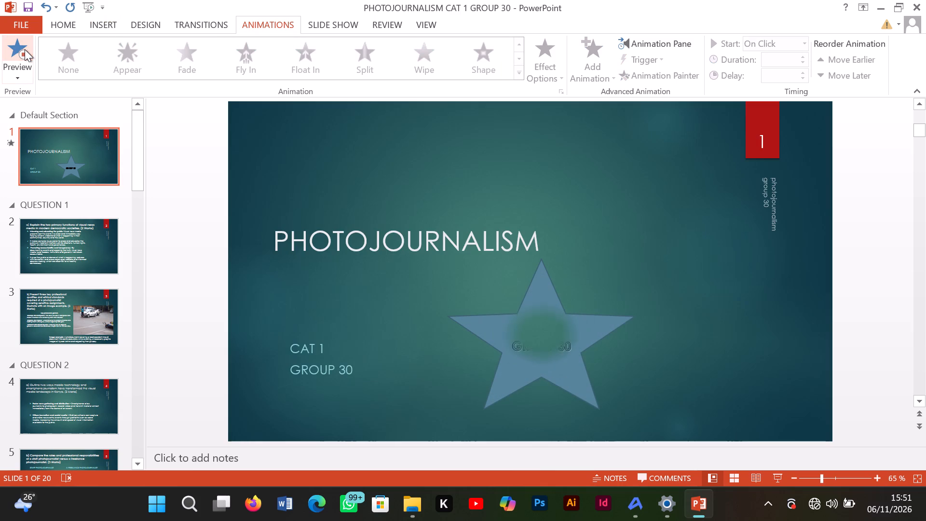
left_click(25, 49)
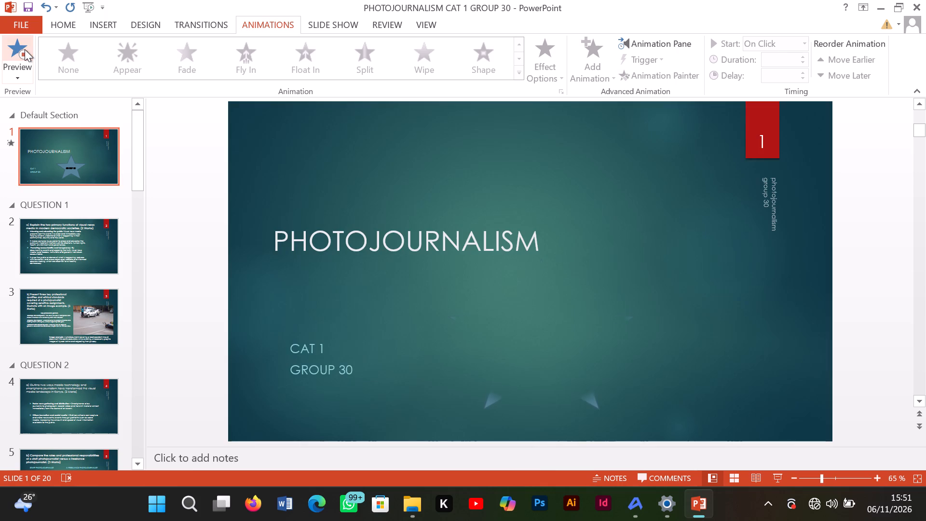
left_click(25, 49)
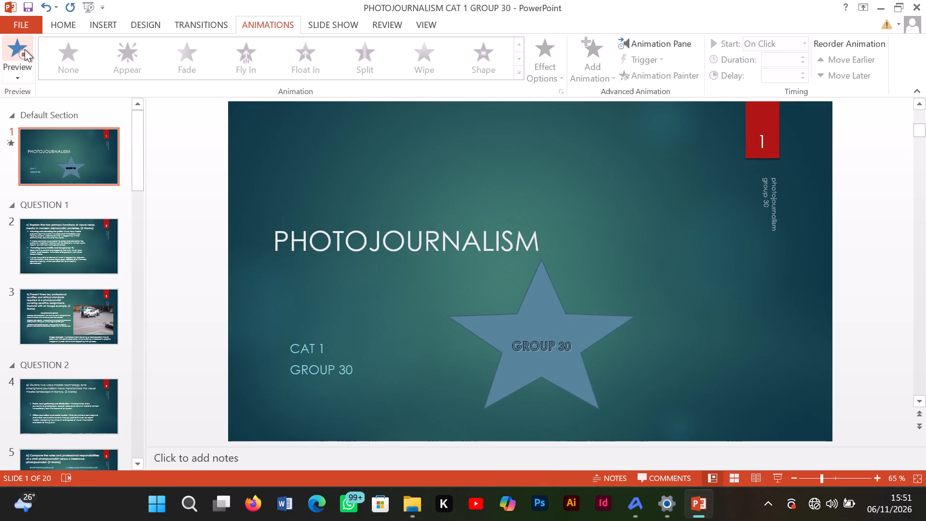
left_click(25, 49)
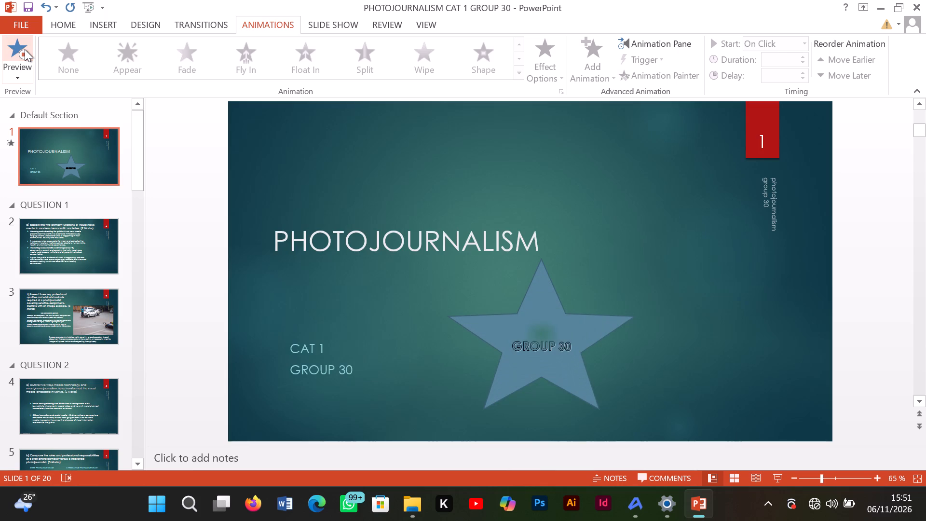
left_click(25, 49)
left_click(25, 49)
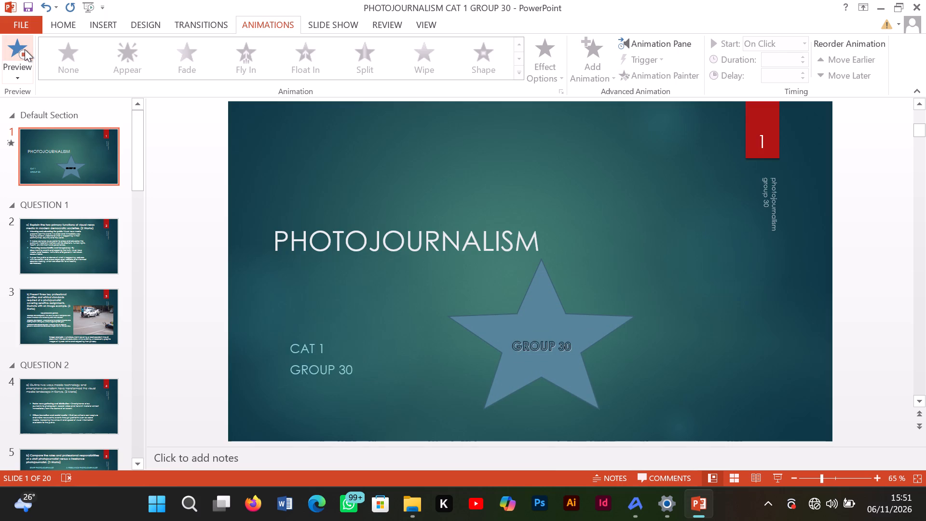
left_click(25, 49)
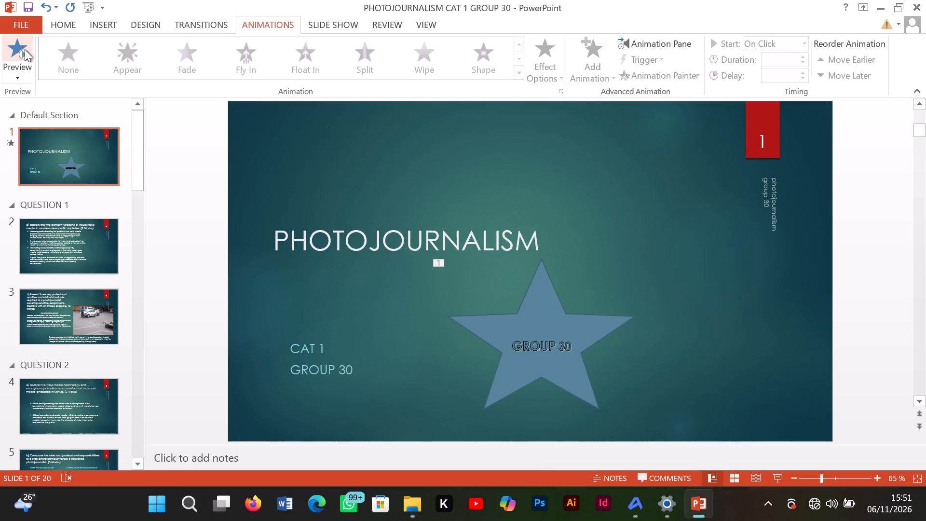
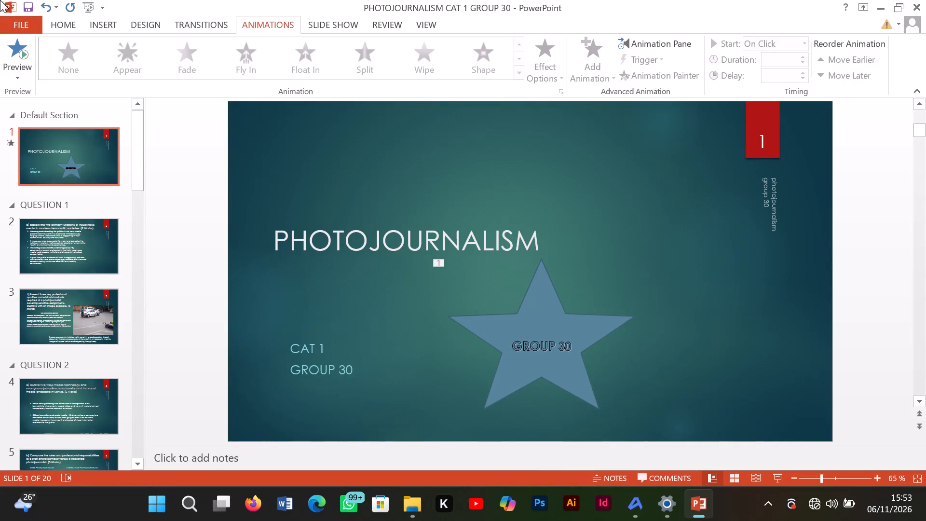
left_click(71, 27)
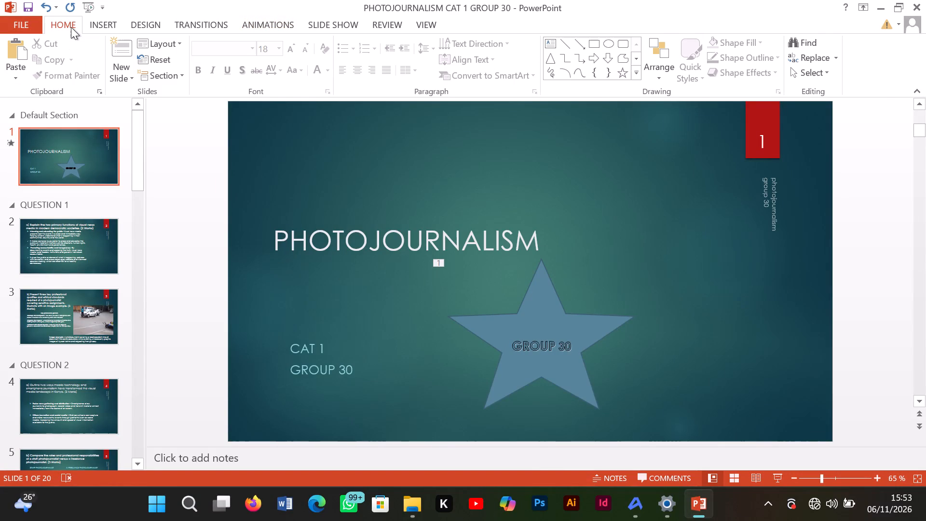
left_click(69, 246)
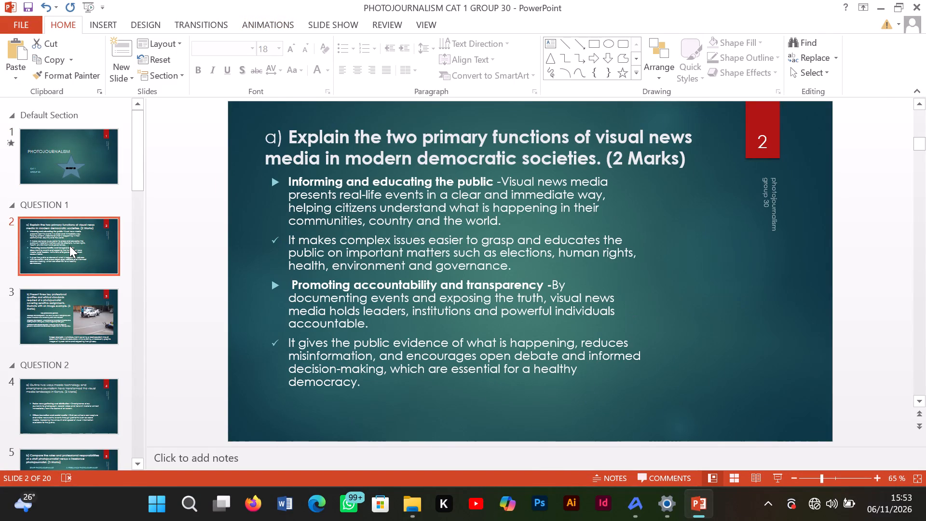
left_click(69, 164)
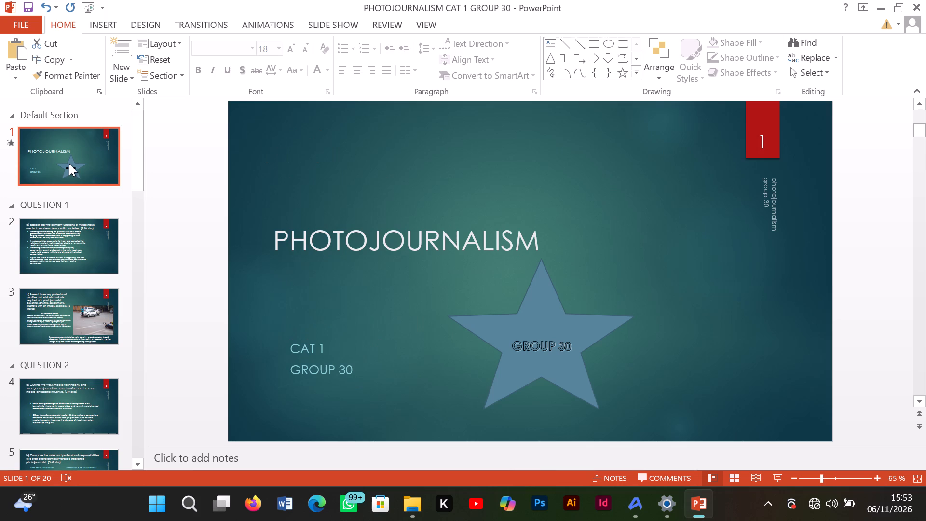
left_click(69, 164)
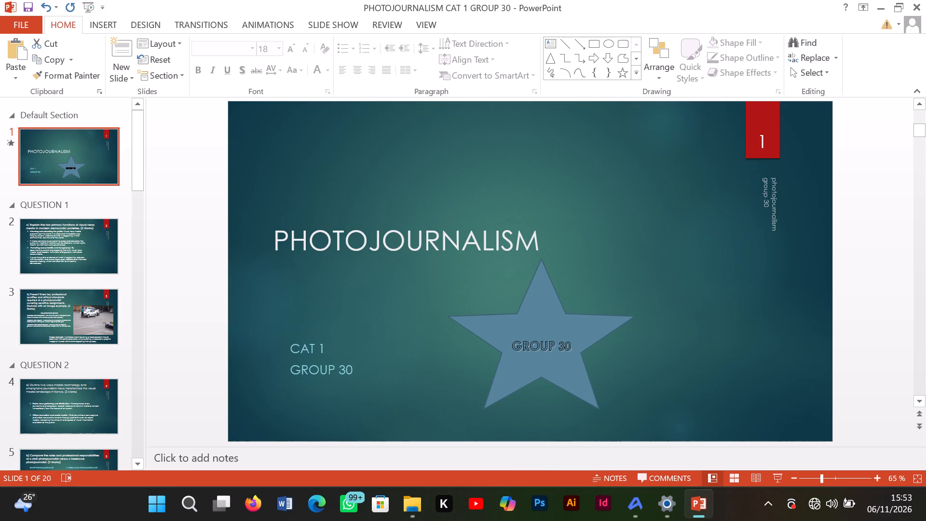
Apply the Fade transition to the opening PHOTOJOURNALISM slide.
left_click(521, 357)
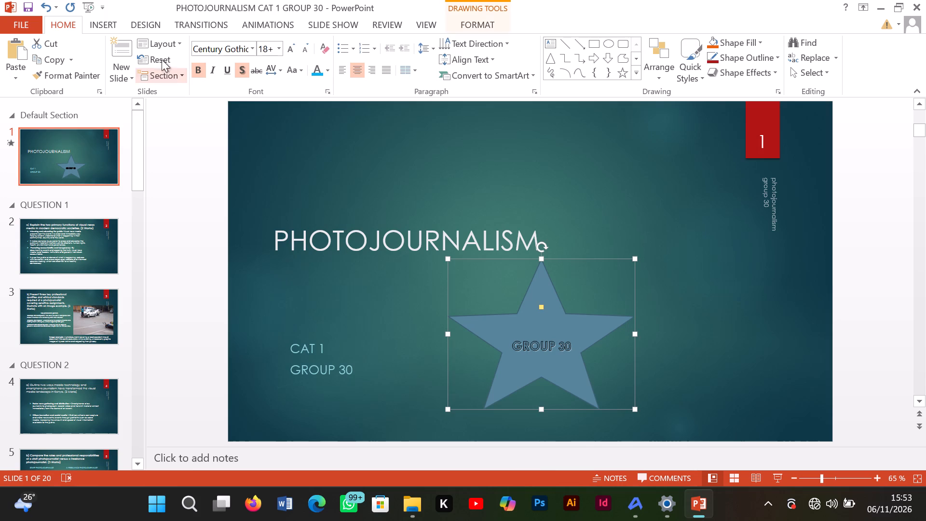
left_click(195, 26)
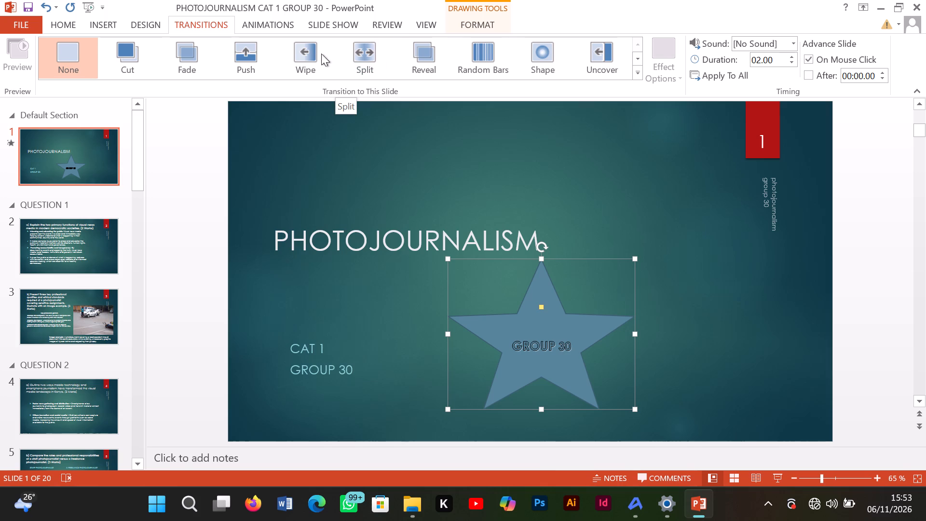
left_click(192, 59)
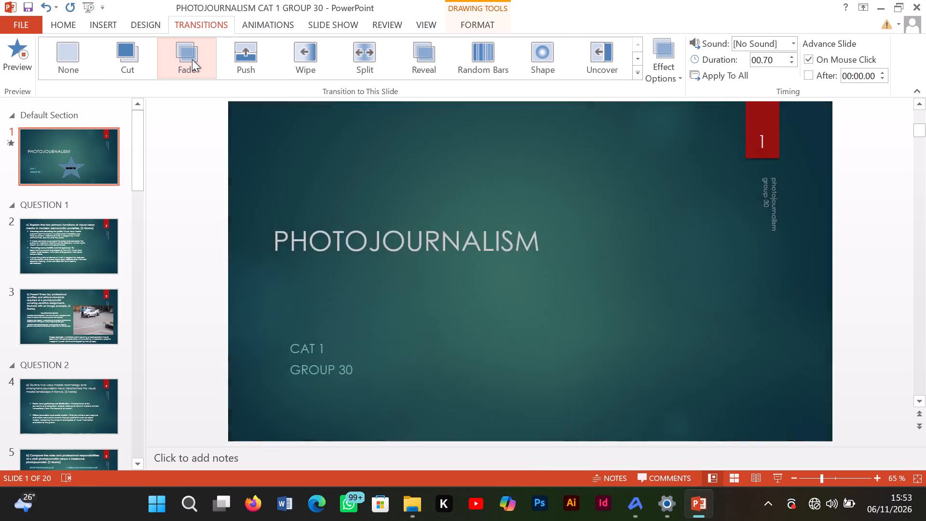
left_click(192, 59)
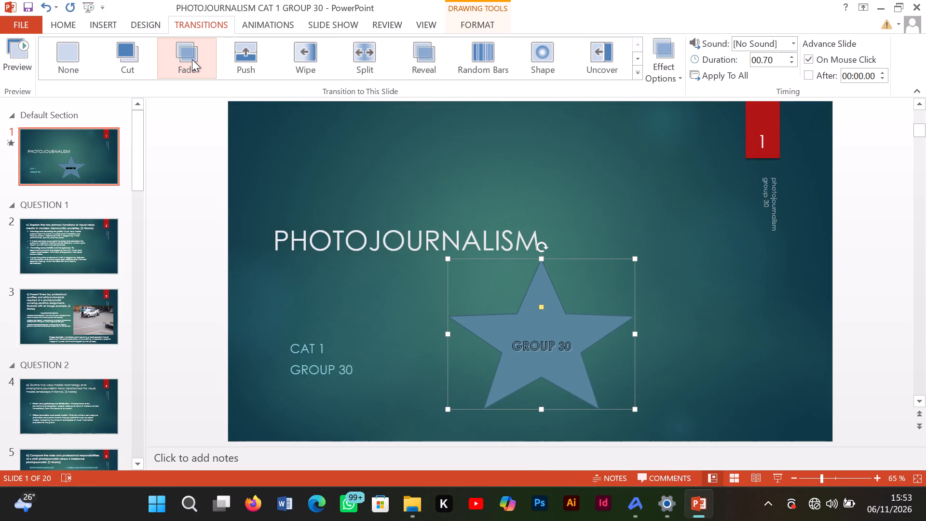
Reapply the Shape animation to the GROUP 30 star on the opening slide.
left_click(517, 335)
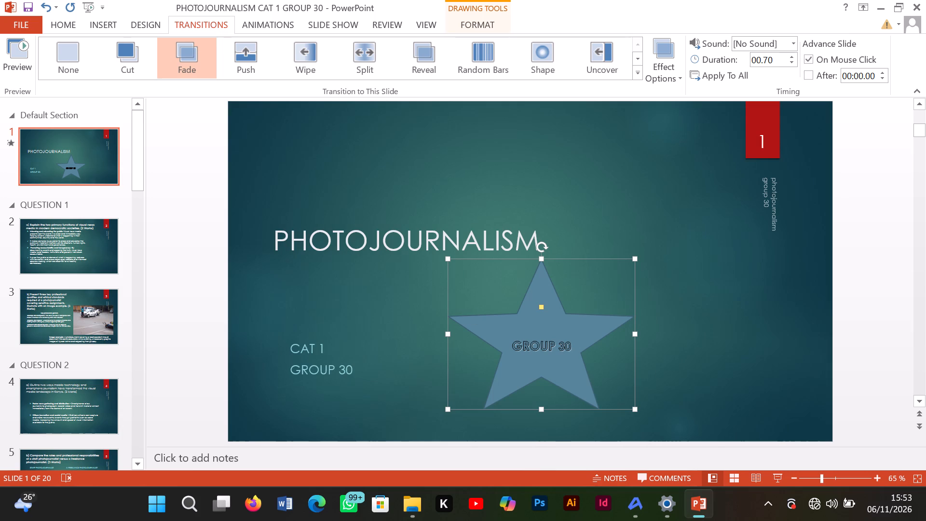
left_click(287, 26)
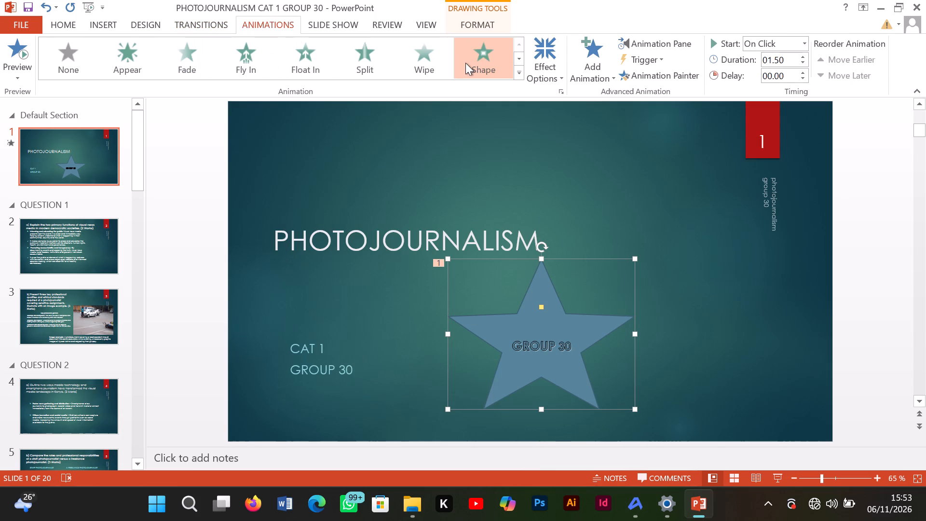
left_click(482, 63)
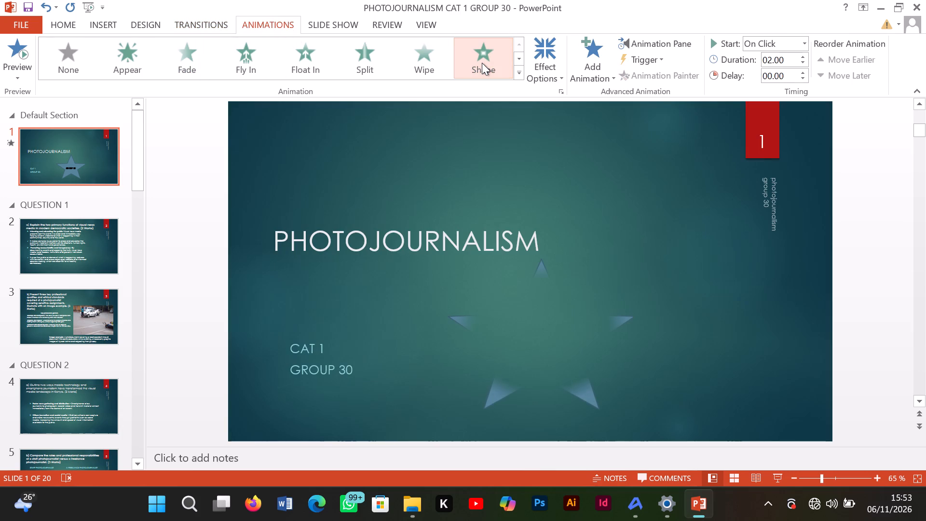
Add a Darken emphasis animation to the GROUP 30 star and set its duration to 01.00.
left_click(596, 62)
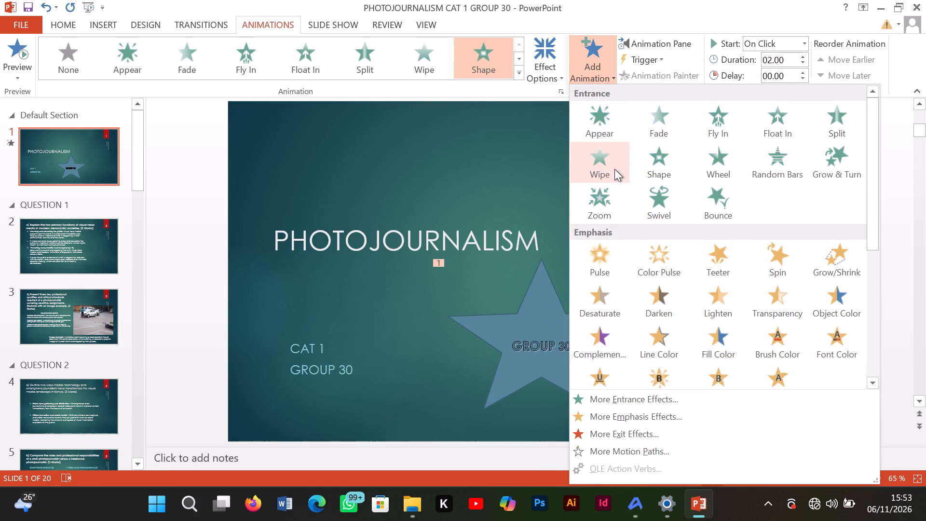
left_click(654, 303)
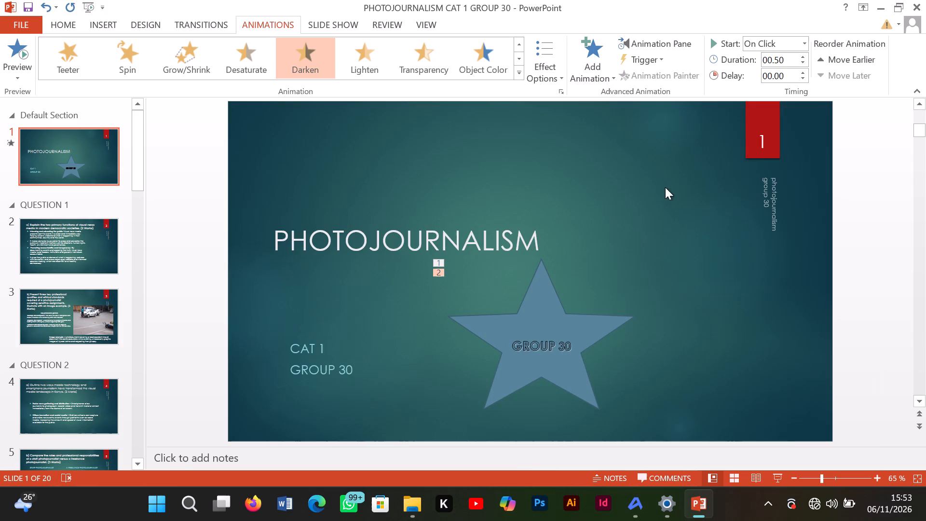
left_click(801, 57)
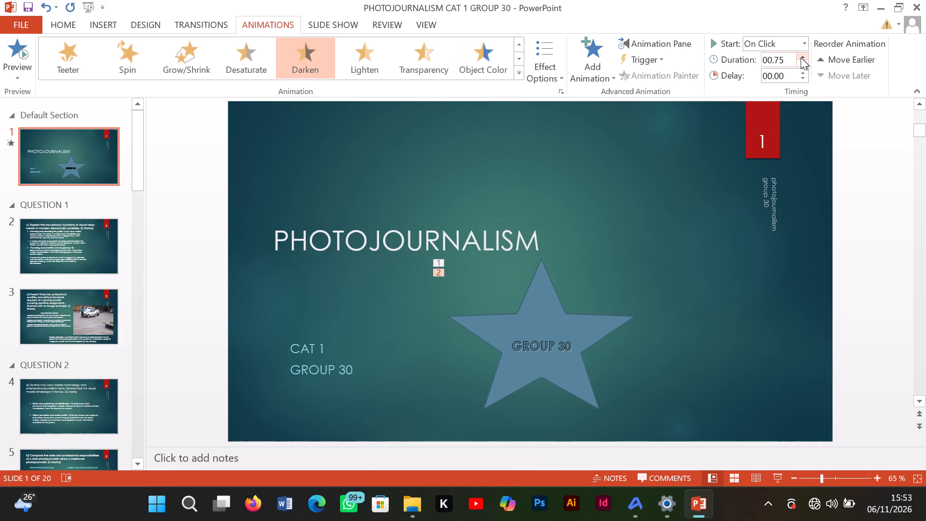
left_click(801, 57)
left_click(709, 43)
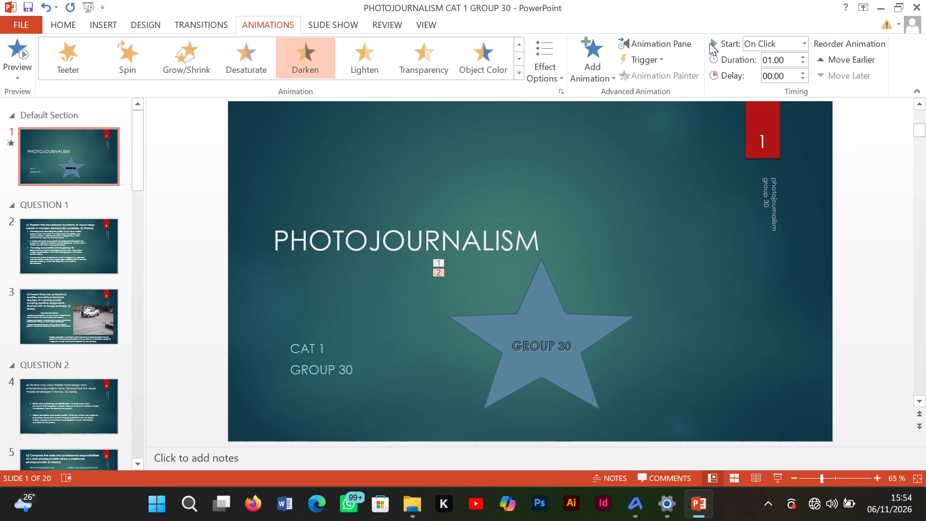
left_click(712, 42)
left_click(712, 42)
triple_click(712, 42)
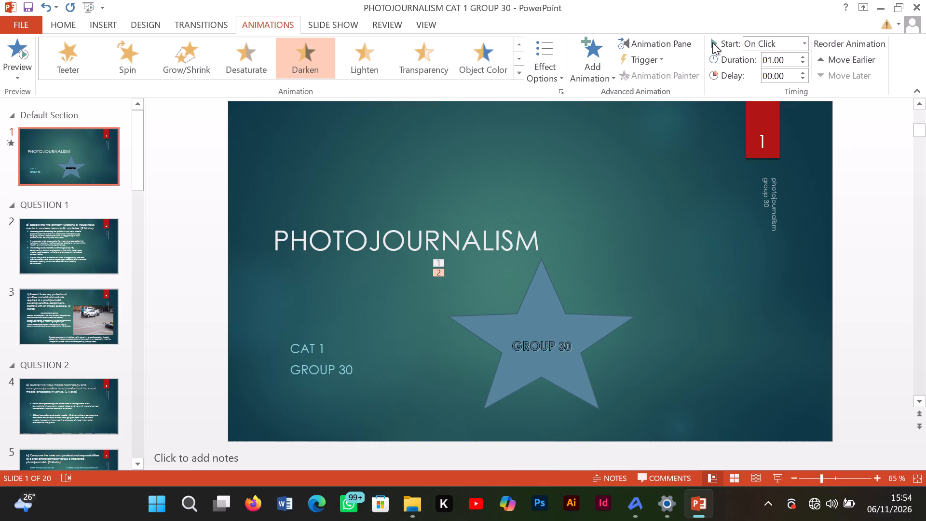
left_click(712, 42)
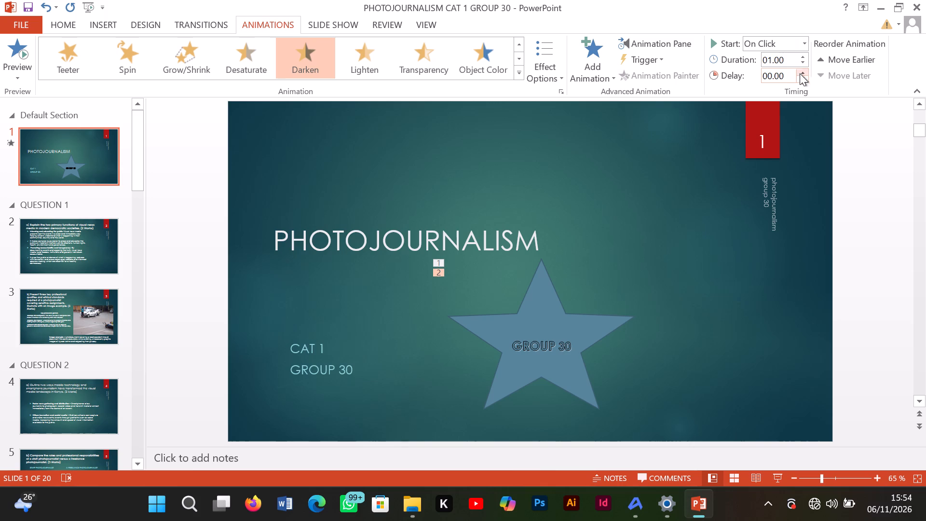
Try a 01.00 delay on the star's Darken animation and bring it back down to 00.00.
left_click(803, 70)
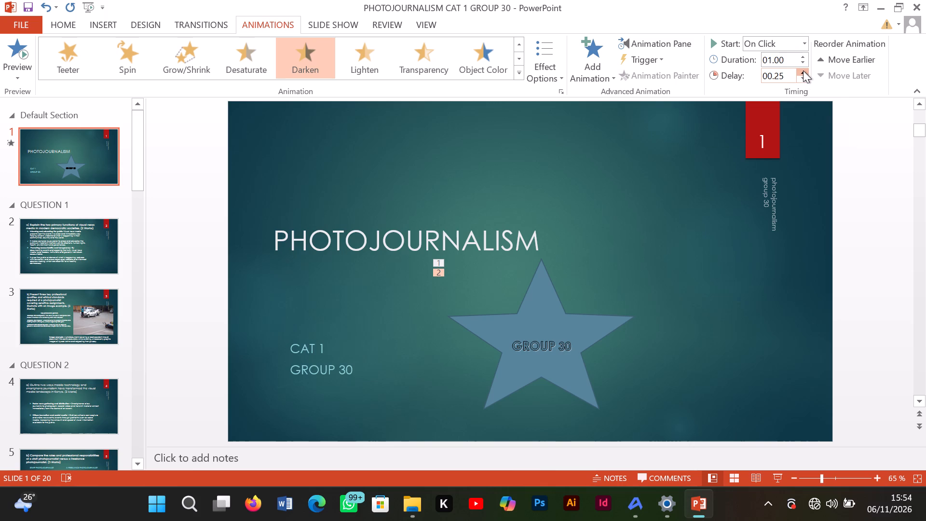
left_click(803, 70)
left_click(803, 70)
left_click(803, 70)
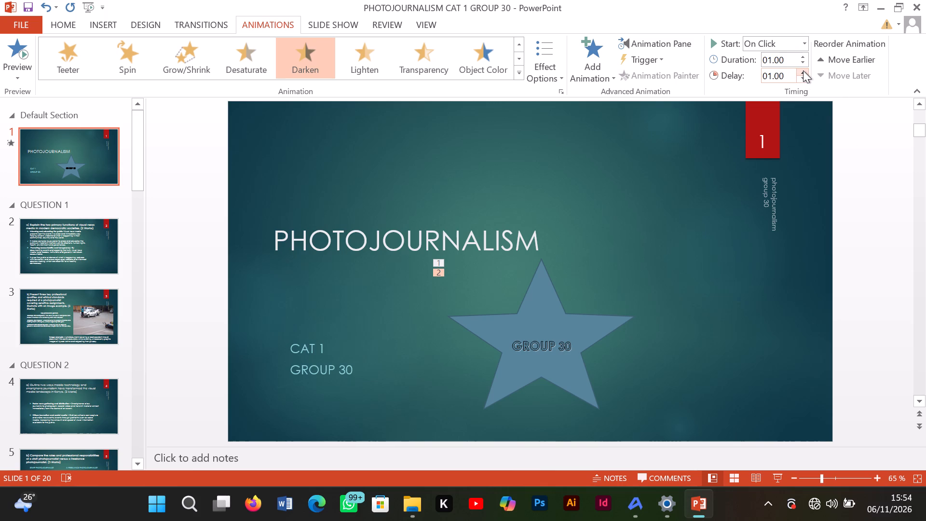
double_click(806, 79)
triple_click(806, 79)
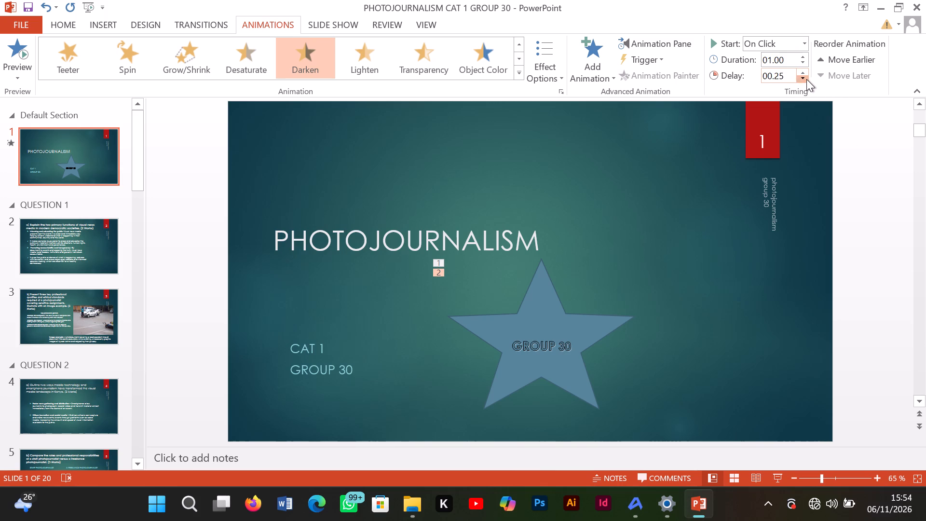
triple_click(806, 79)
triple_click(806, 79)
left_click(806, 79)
Set the effect sequence of the star's Darken animation to All at Once.
left_click(548, 48)
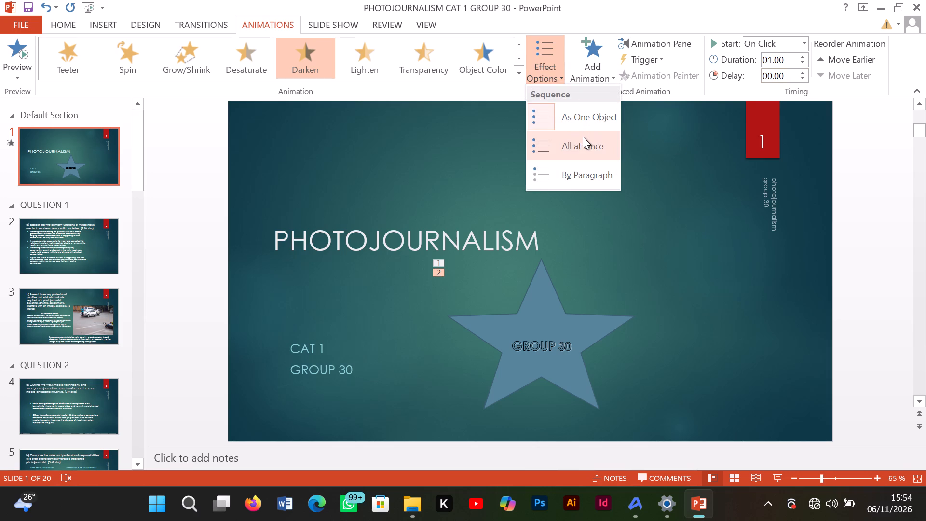
left_click(583, 137)
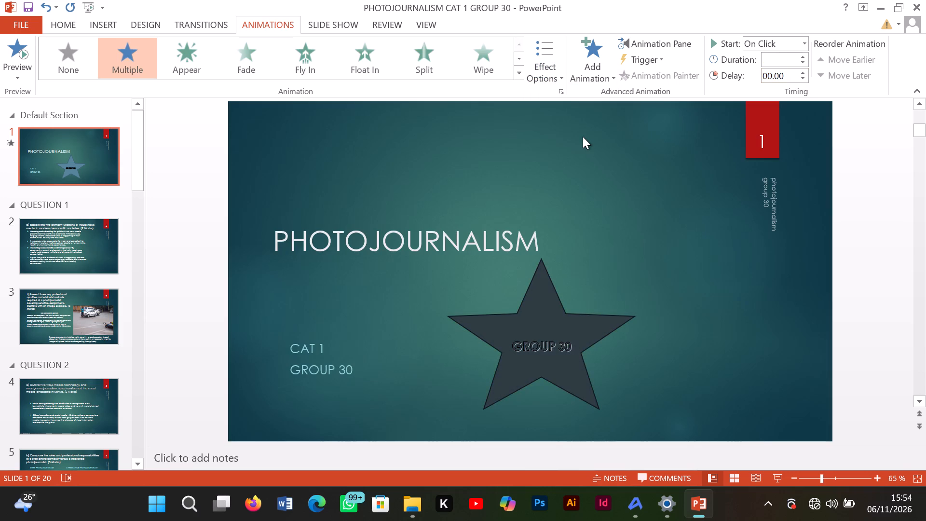
left_click(552, 46)
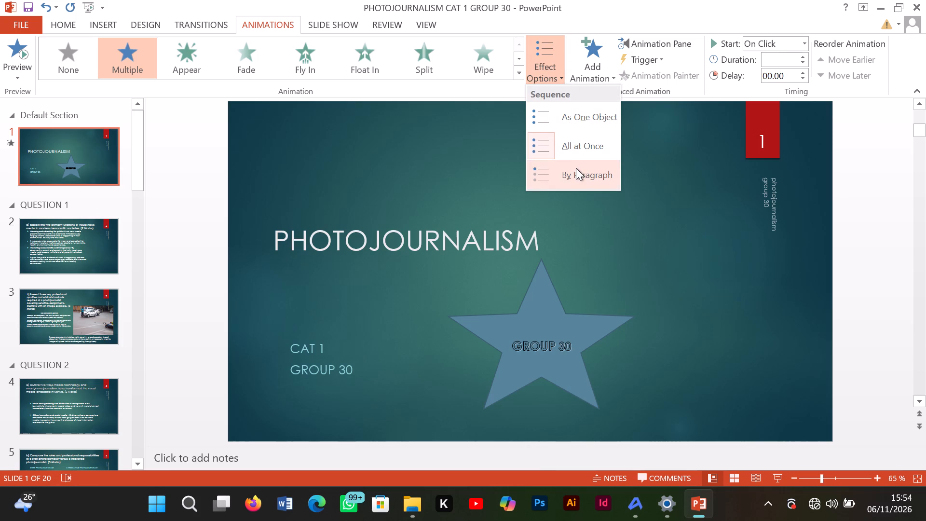
left_click(574, 148)
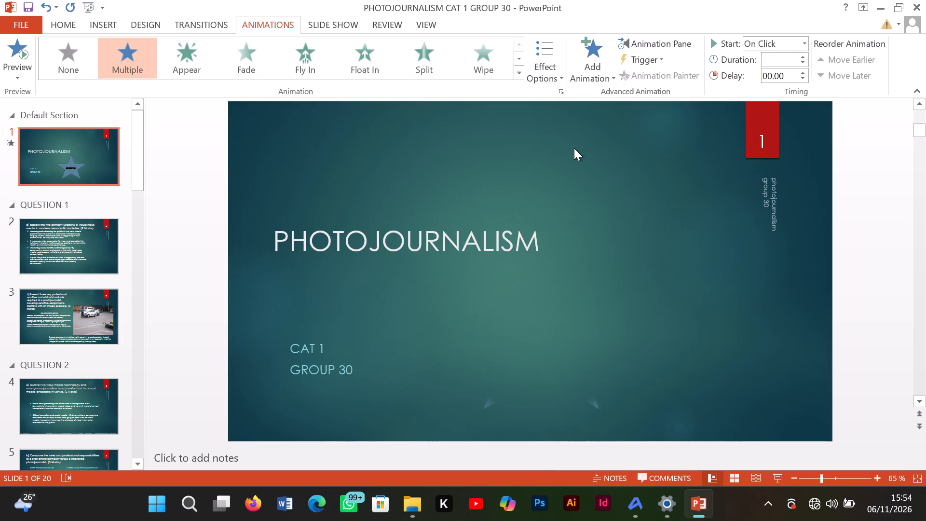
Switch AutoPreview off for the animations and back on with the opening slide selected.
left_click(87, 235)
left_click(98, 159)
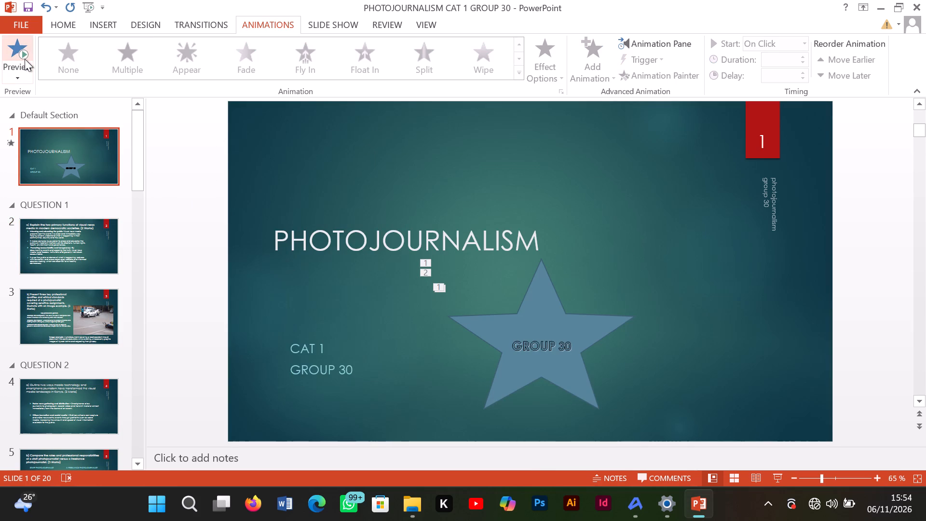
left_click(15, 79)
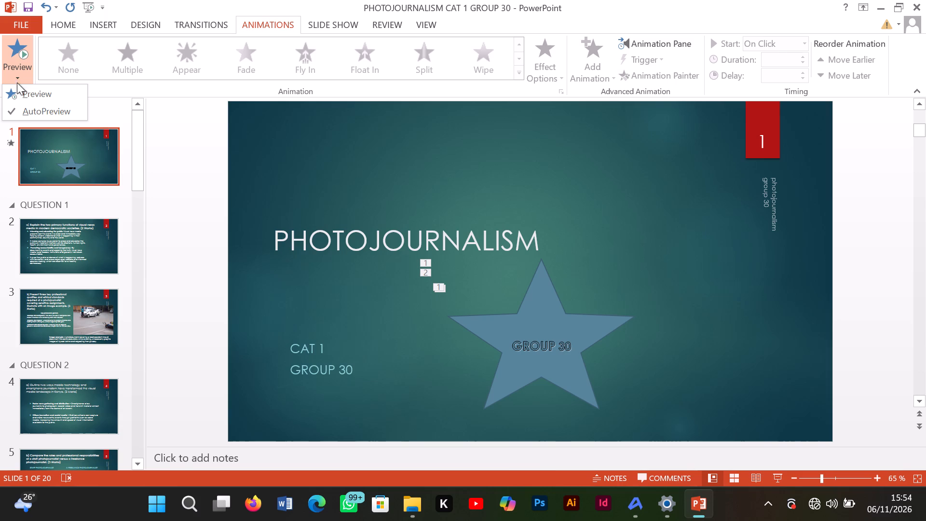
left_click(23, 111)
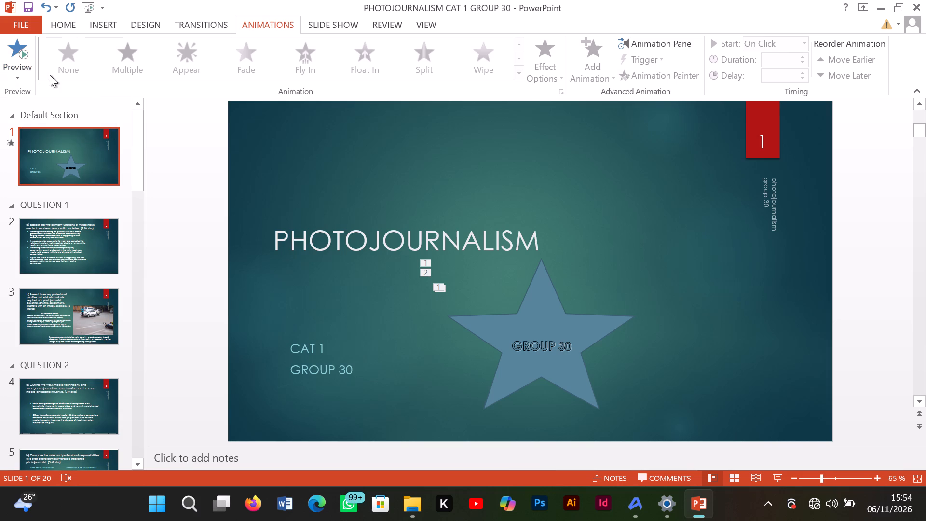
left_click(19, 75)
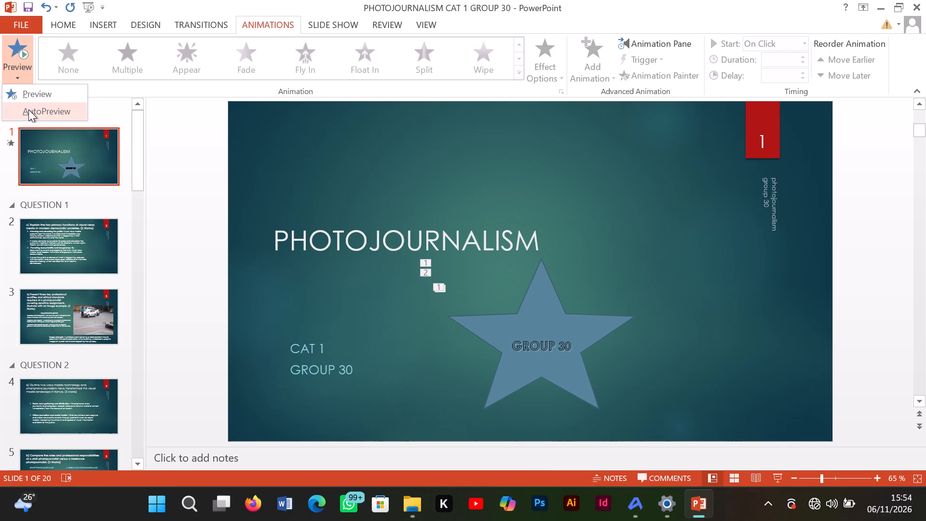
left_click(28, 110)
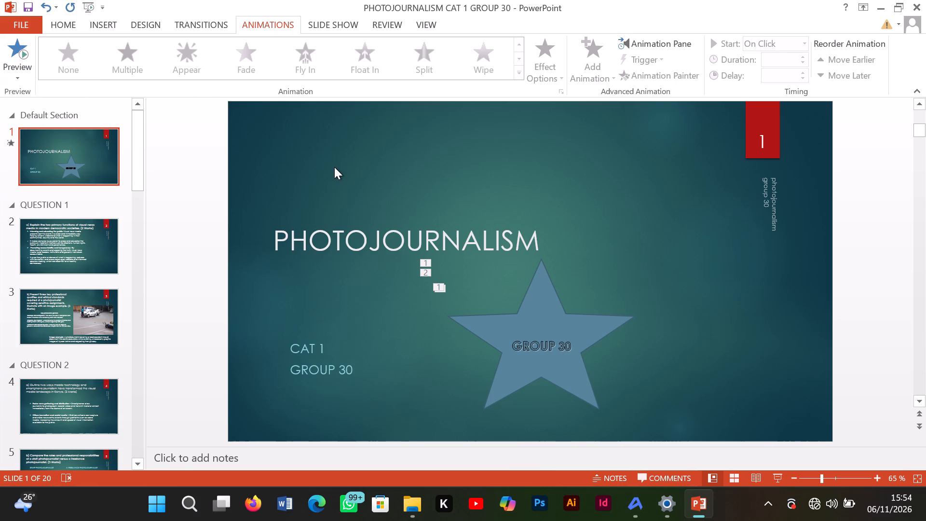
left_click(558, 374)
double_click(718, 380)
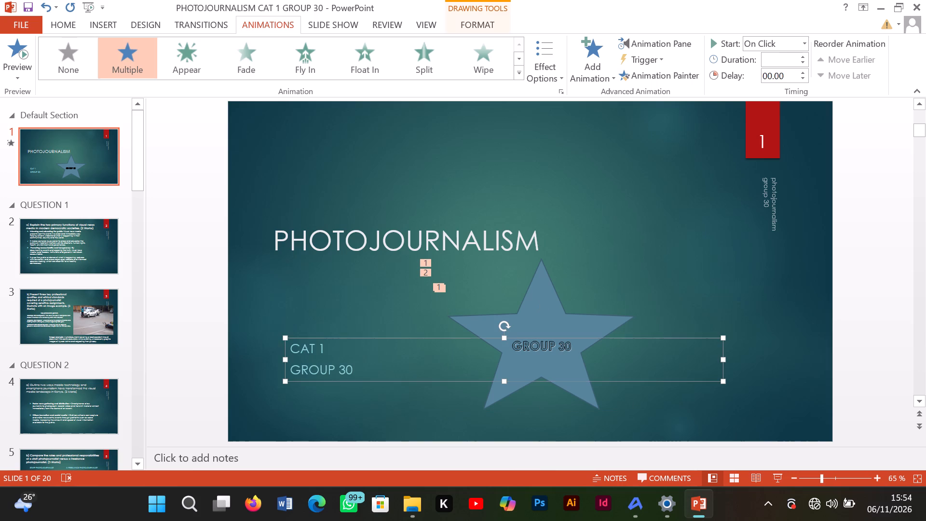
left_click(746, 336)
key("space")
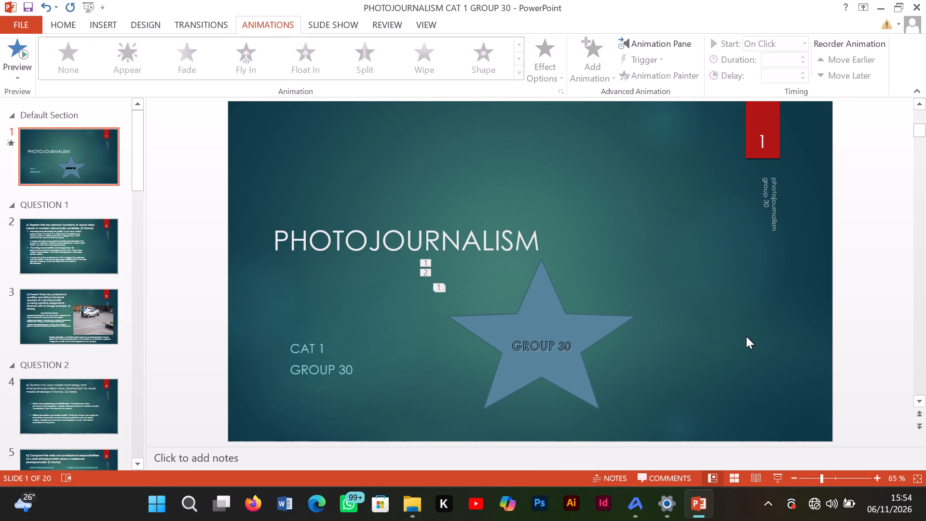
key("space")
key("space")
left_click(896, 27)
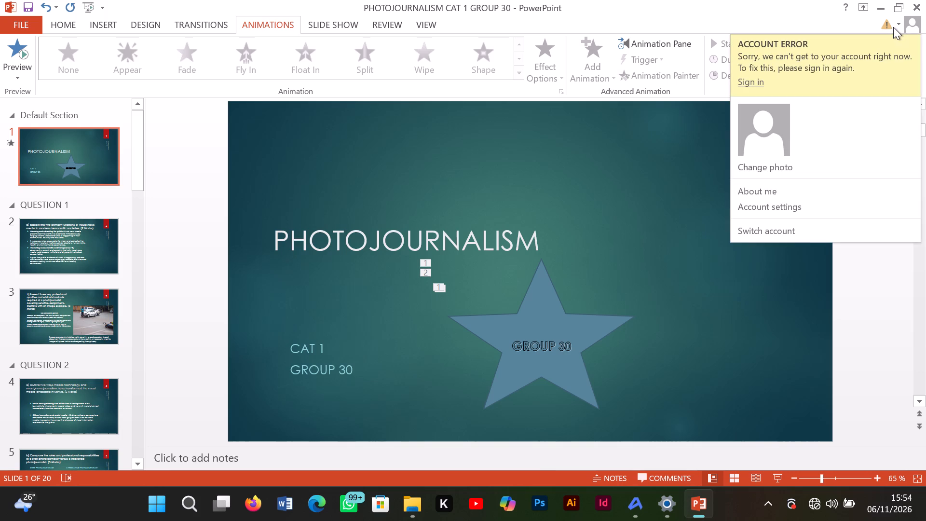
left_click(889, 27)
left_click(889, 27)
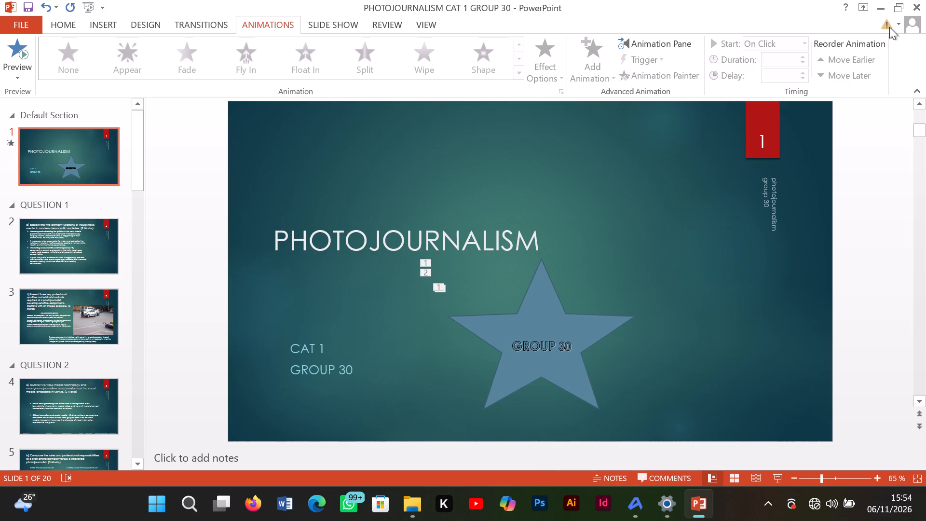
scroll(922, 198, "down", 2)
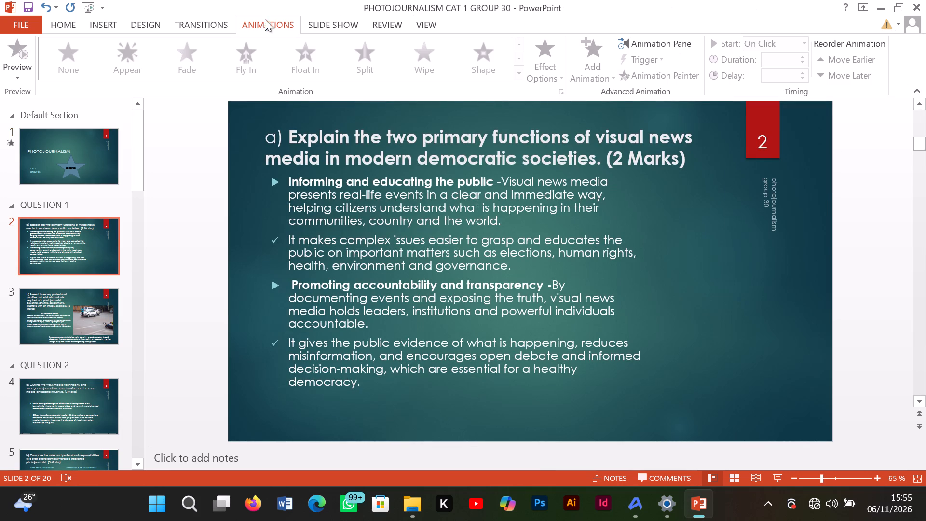
Start the slide show from the beginning to check the opening slide.
left_click(329, 24)
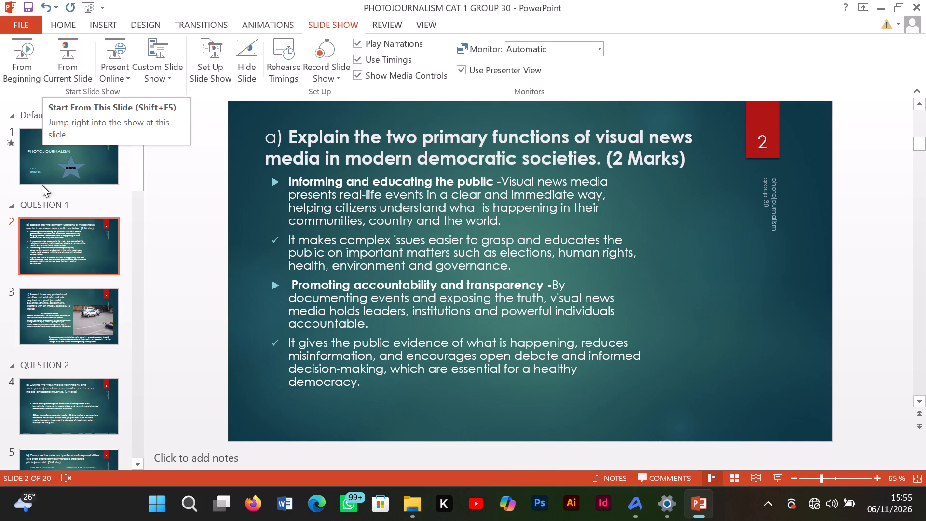
left_click(22, 45)
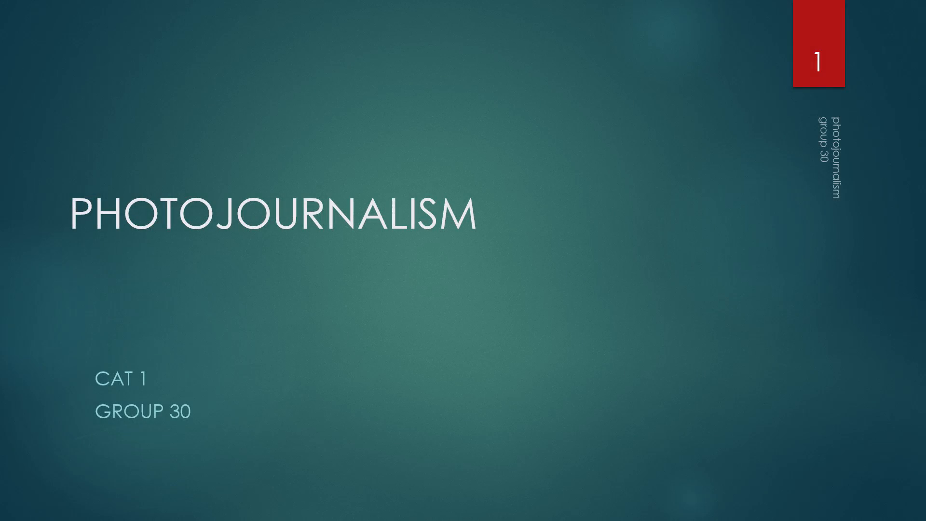
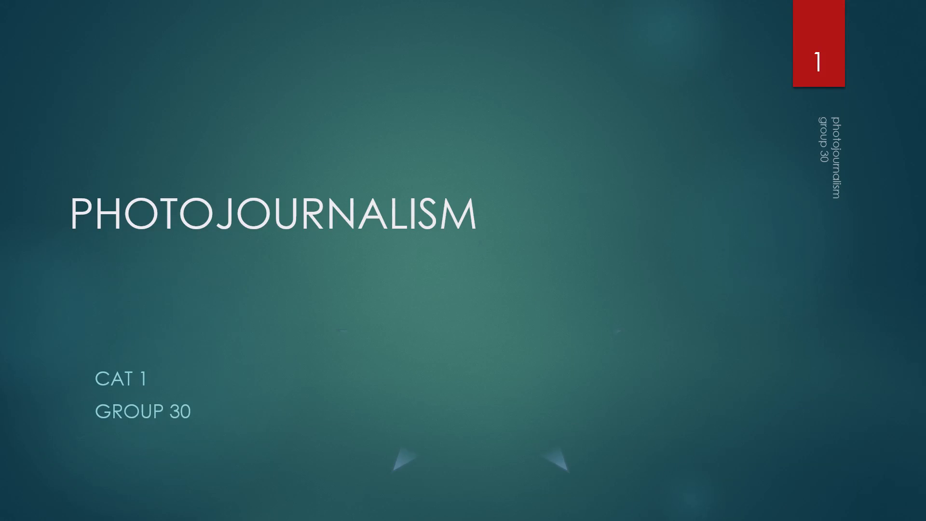
Play the opening slide's star animation, step back to replay it, and advance the show to slide 2.
key("Right")
key("Right")
key("Up")
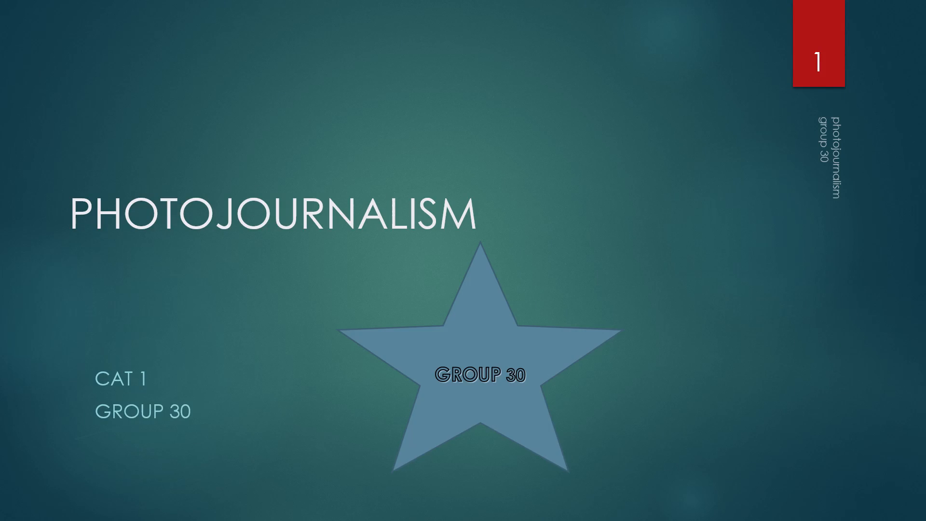
key("Down")
key("space")
key("space")
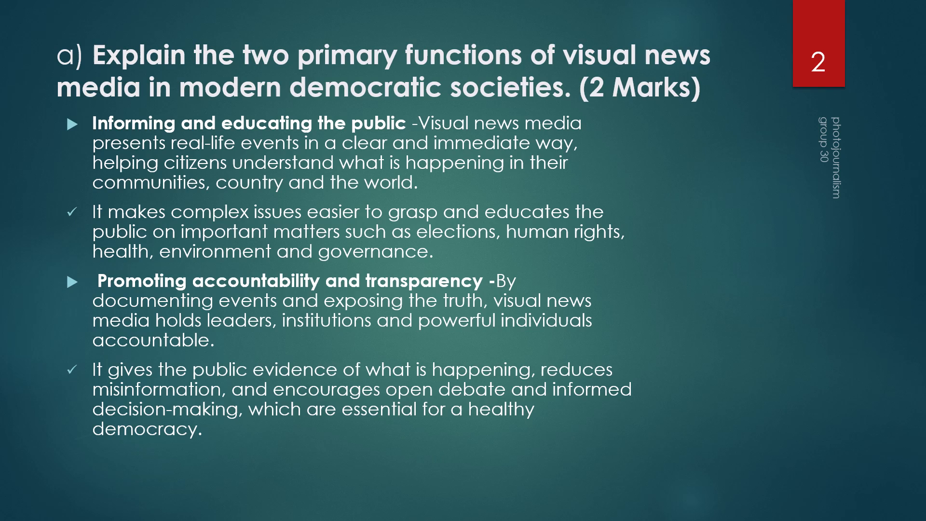
Run through the following slides in the slide show up to slide 16, checking how they play, and end the show.
key("space")
key("space")
key("space")
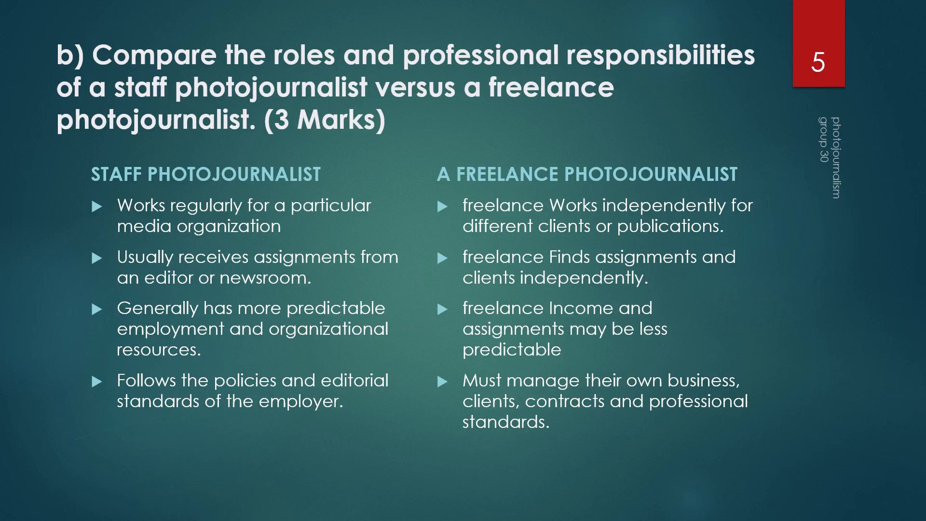
key("space")
key("space")
key("space")
key("space")
key("space")
key("space")
key("space")
key("space")
key("space")
key("space")
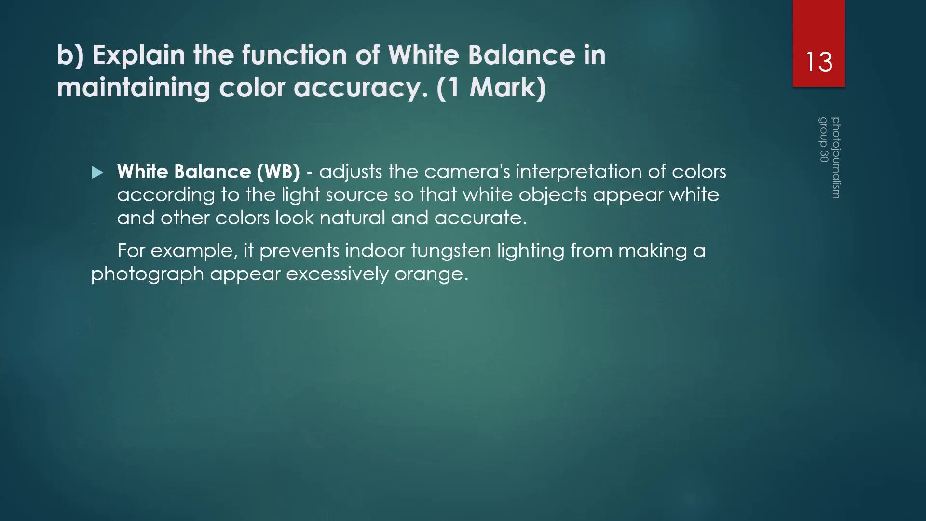
key("space")
key("space")
key("space")
key("space")
key("space")
key("space")
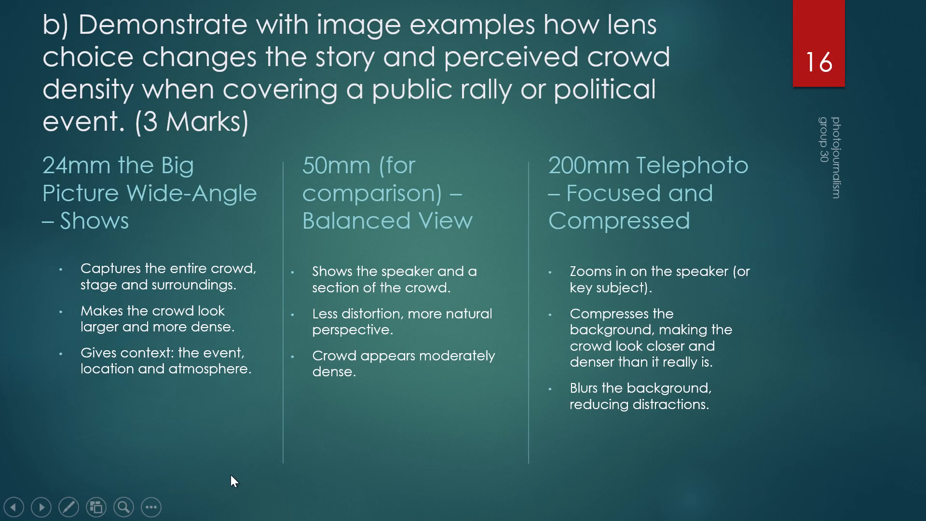
left_click(143, 504)
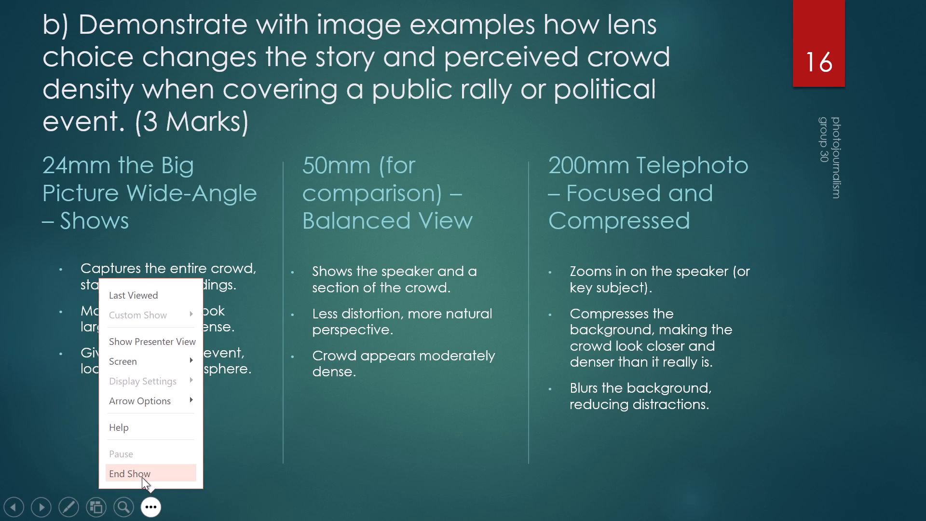
left_click(142, 477)
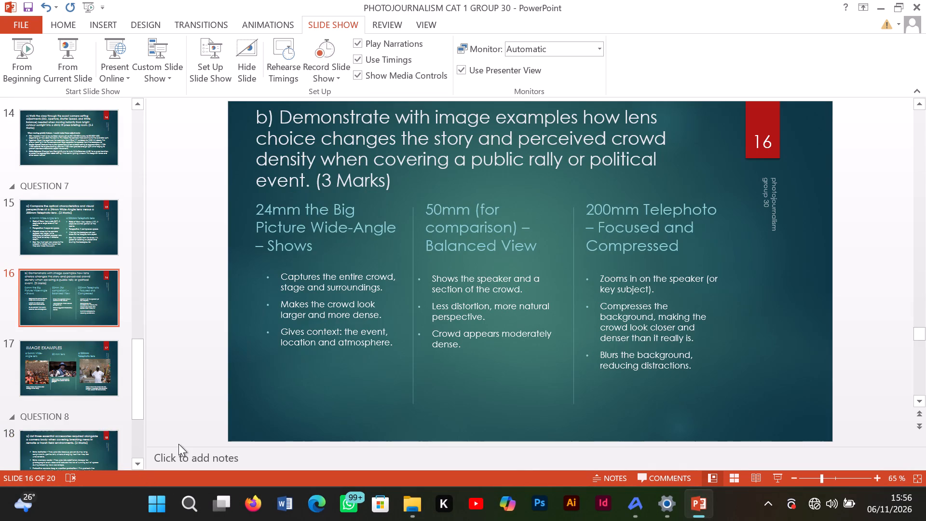
Close the PHOTOJOURNALISM CAT 1 GROUP 30 presentation.
left_click(915, 0)
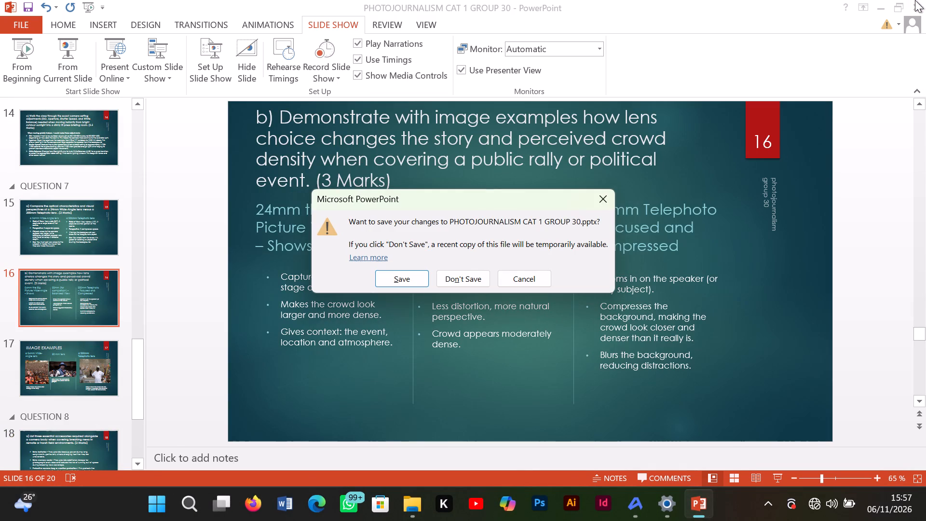
Save the changes to the PHOTOJOURNALISM CAT 1 GROUP 30 presentation while closing it.
key("Return")
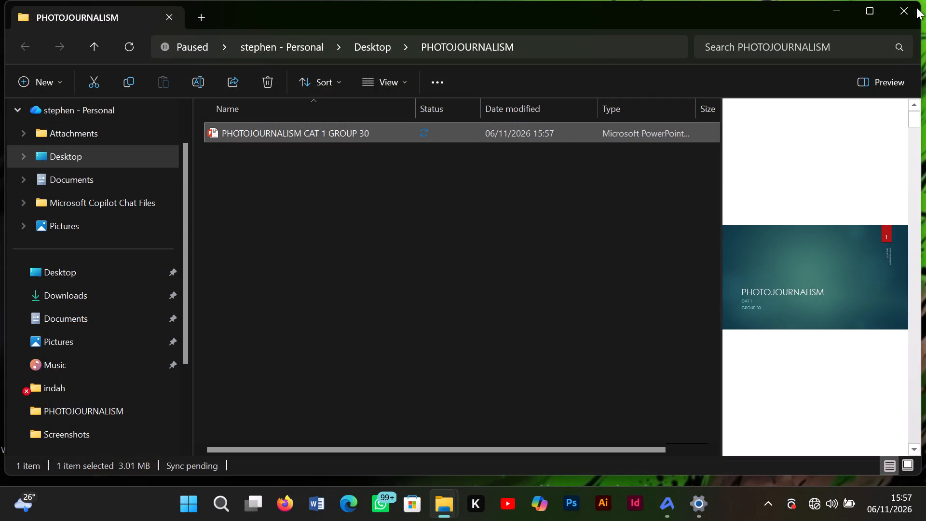
Close the PHOTOJOURNALISM folder window to return to the desktop.
left_click(913, 12)
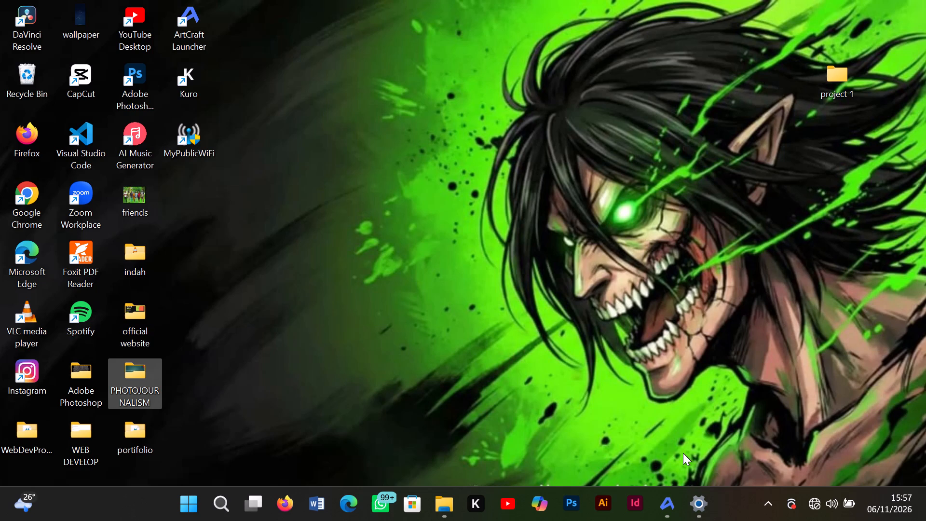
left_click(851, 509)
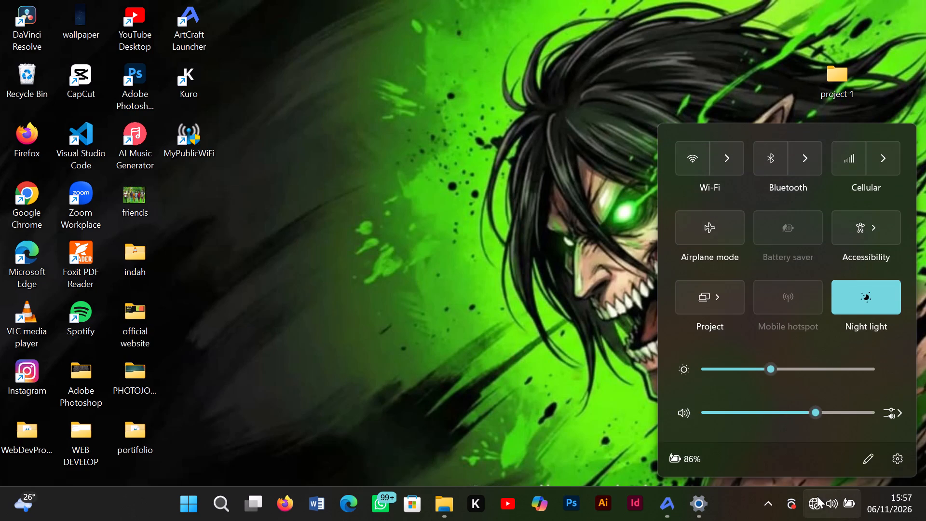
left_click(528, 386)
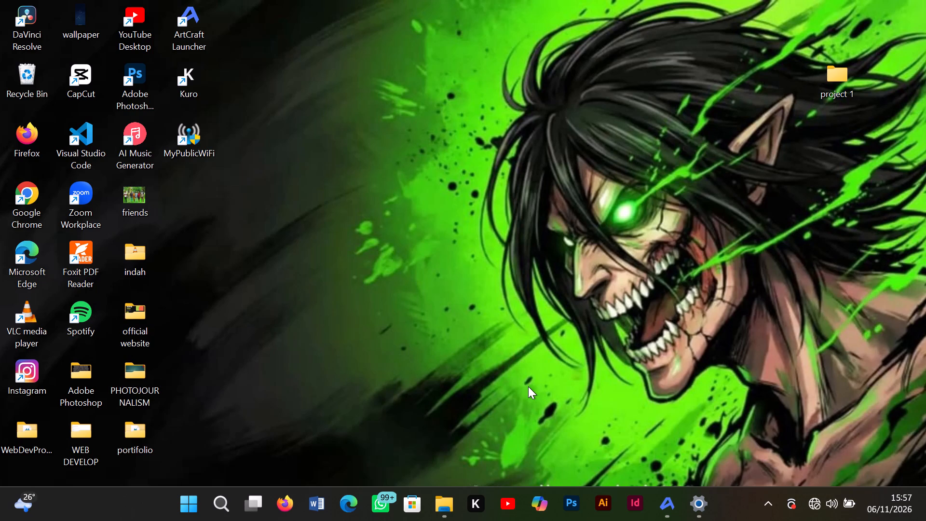